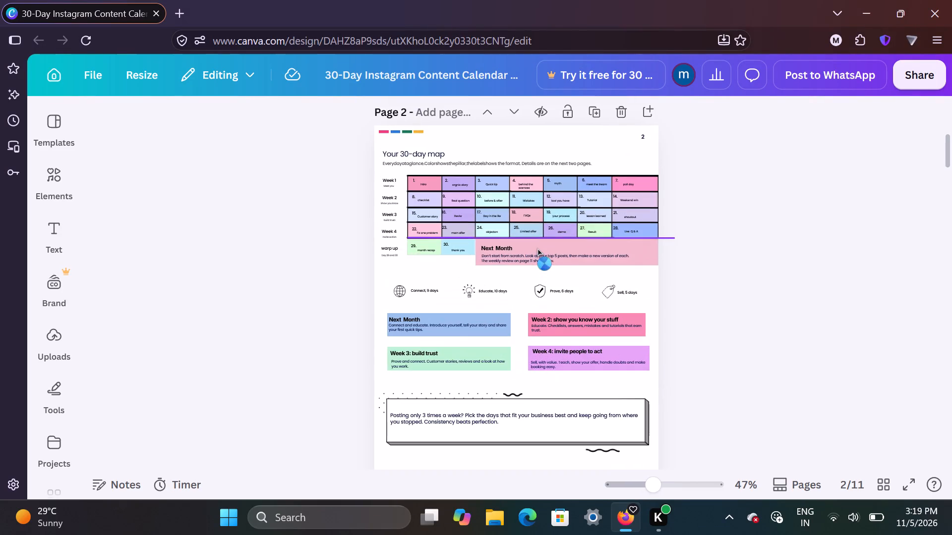
scroll(537, 249, "down", 2)
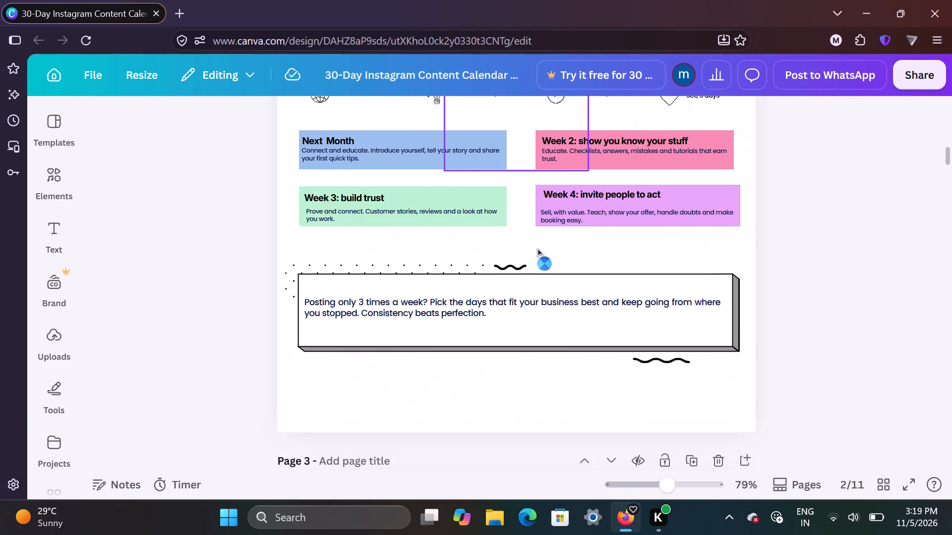
scroll(537, 249, "down", 3)
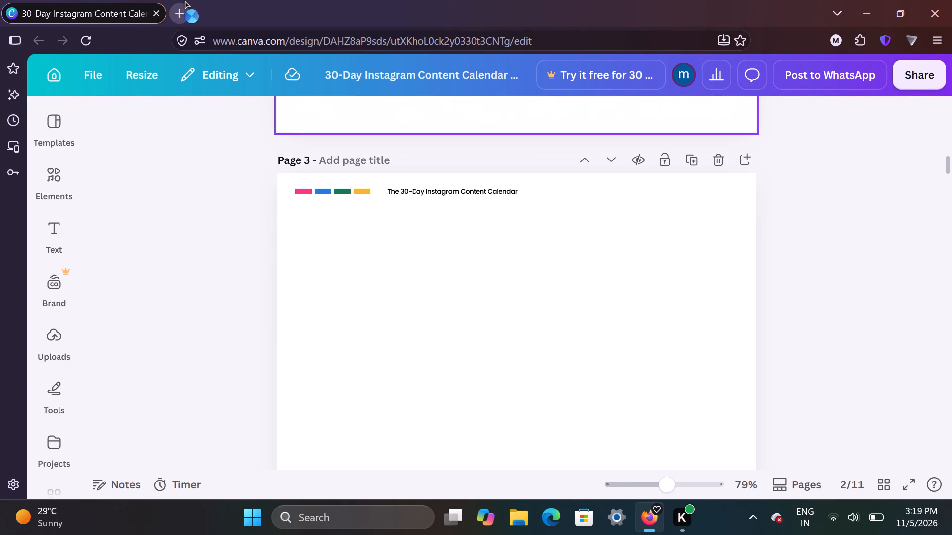
left_click(186, 1)
left_click(260, 165)
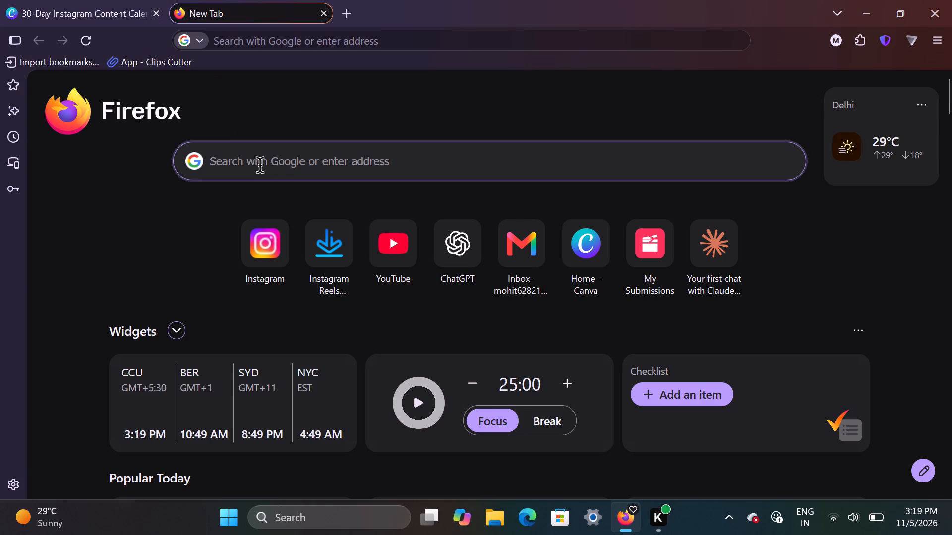
key("c")
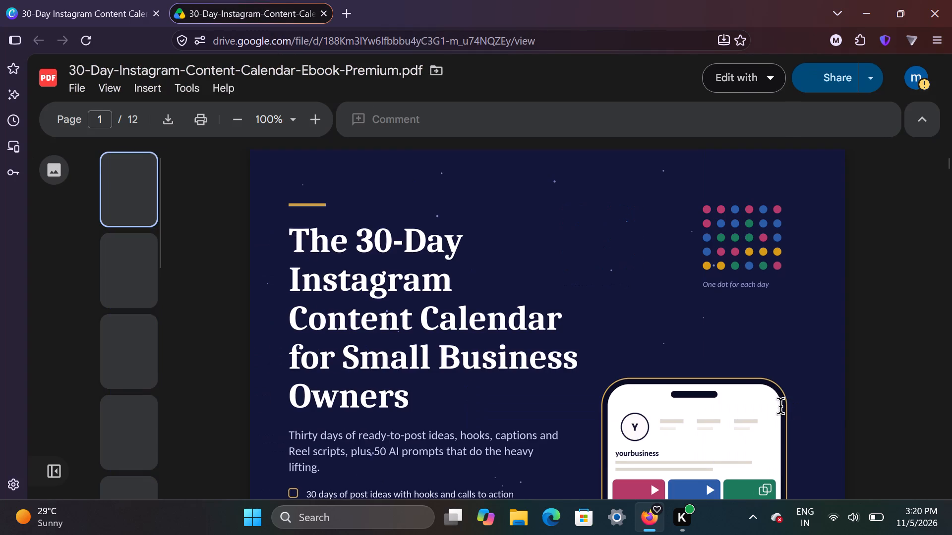
Copy the heading "Days 1 to 15" from page 4 of the content calendar PDF.
scroll(307, 276, "down", 4)
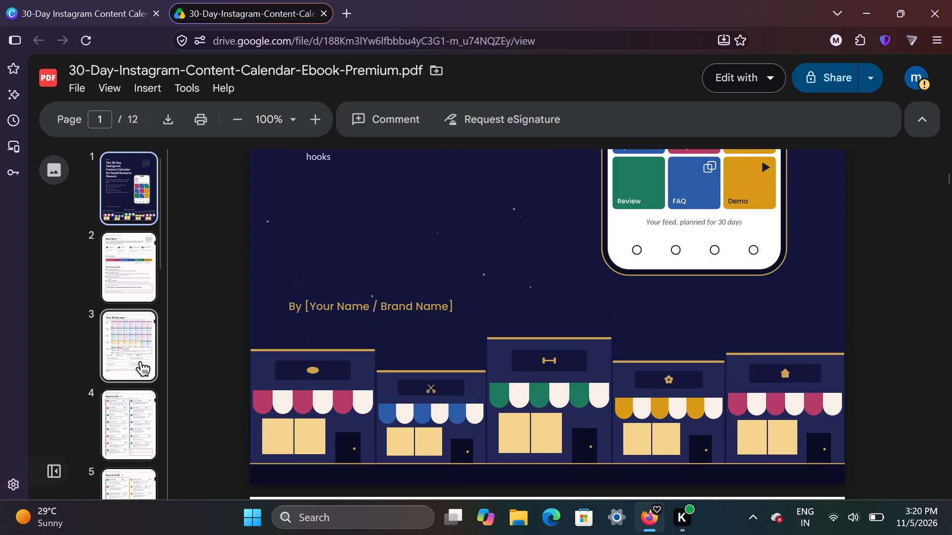
left_click(141, 365)
left_click(134, 393)
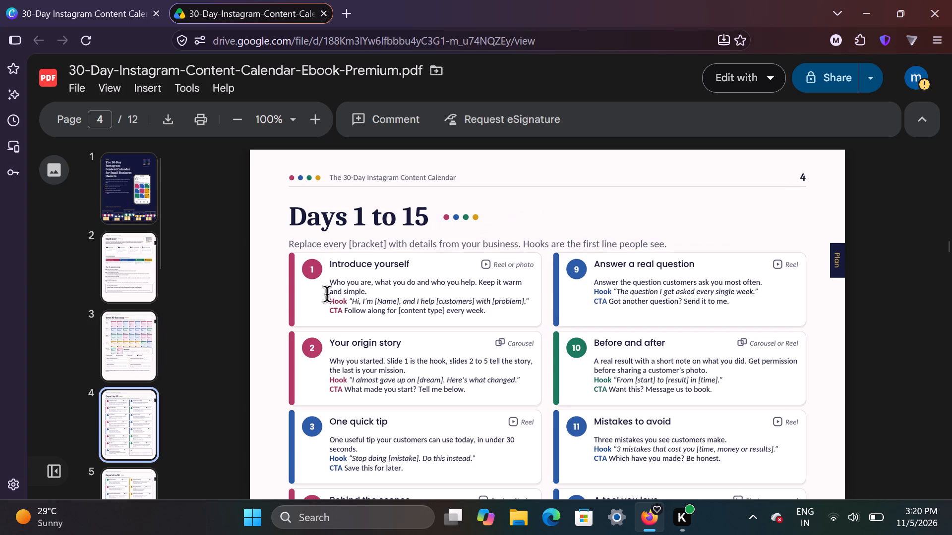
left_click_drag(293, 220, 432, 210)
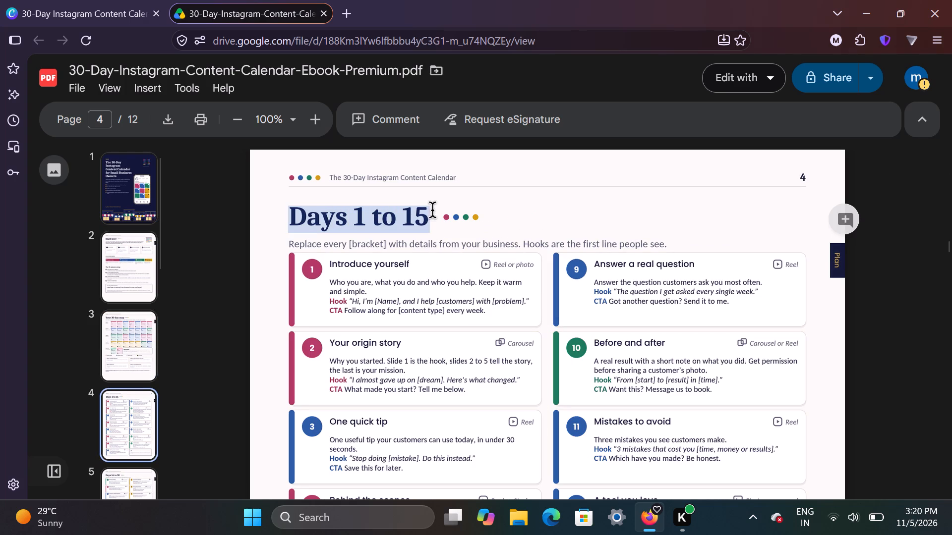
left_click_drag(432, 210, 437, 210)
key("ctrl+c")
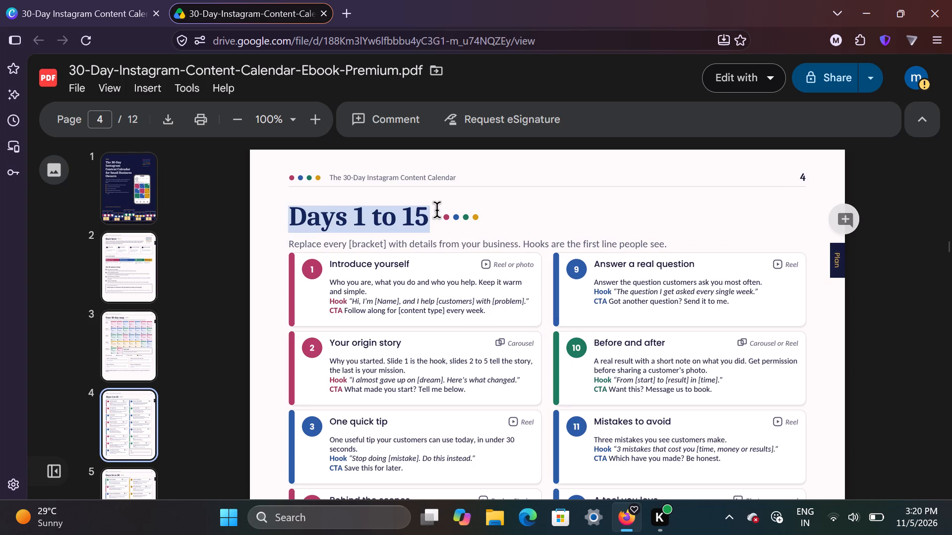
left_click(437, 210)
Switch to the Canva design and replace the page 3 heading "Your 30-day map" with the copied text "Days 1 to 15".
left_click(25, 0)
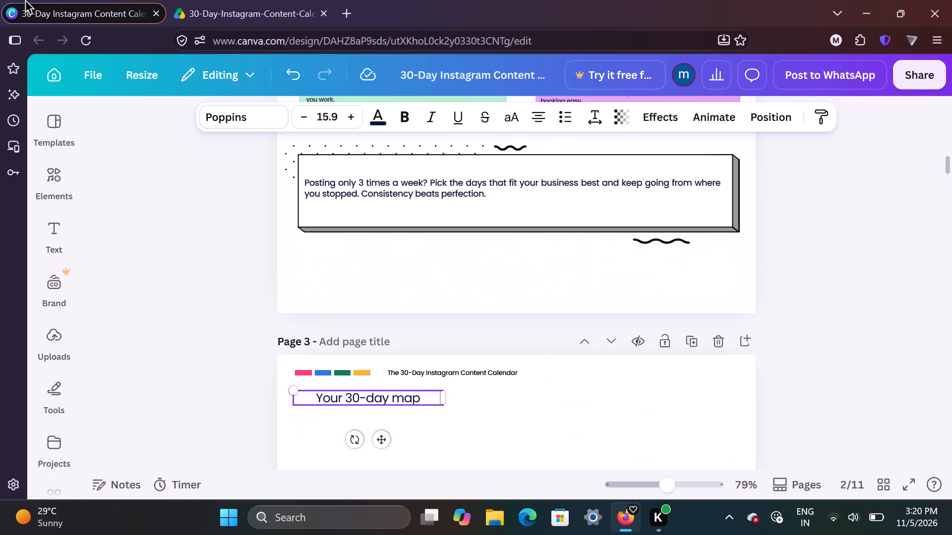
triple_click(412, 398)
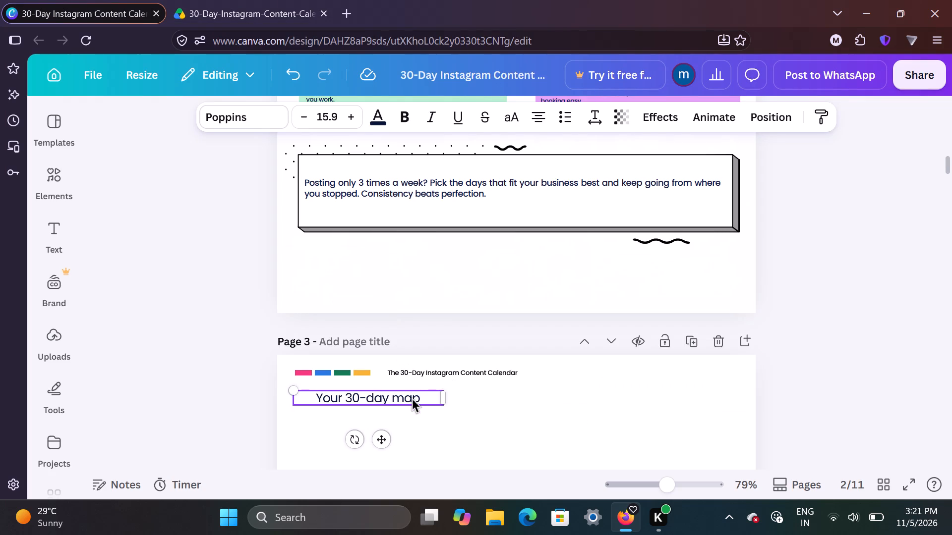
key("BackSpace")
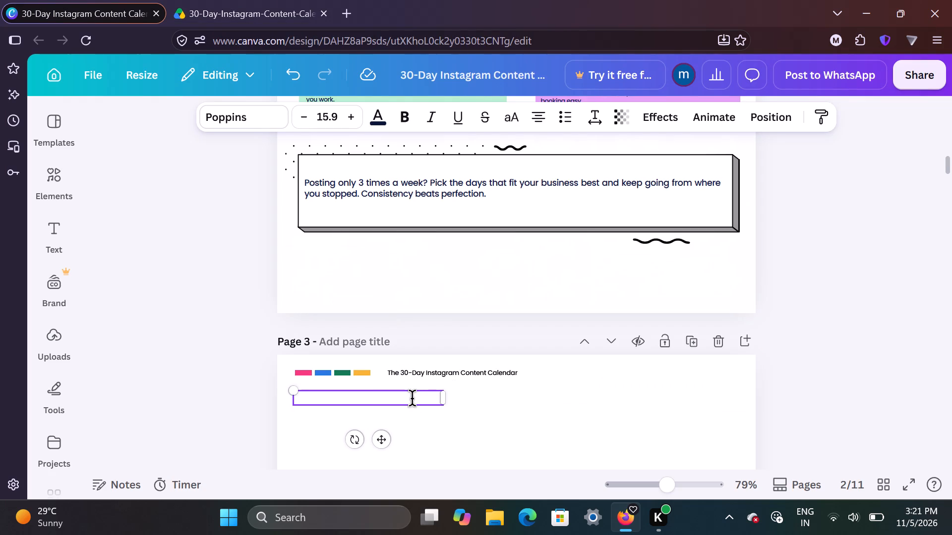
key("ctrl+v")
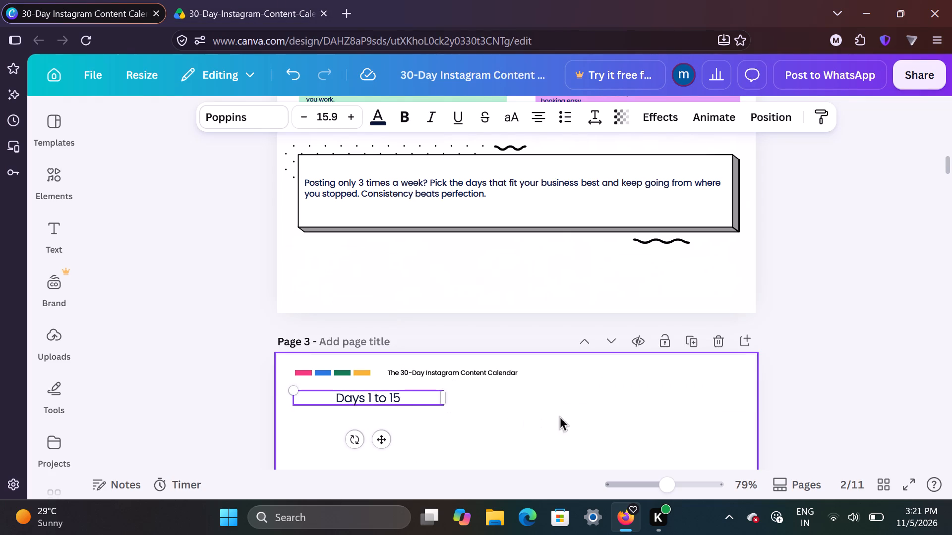
left_click(576, 422)
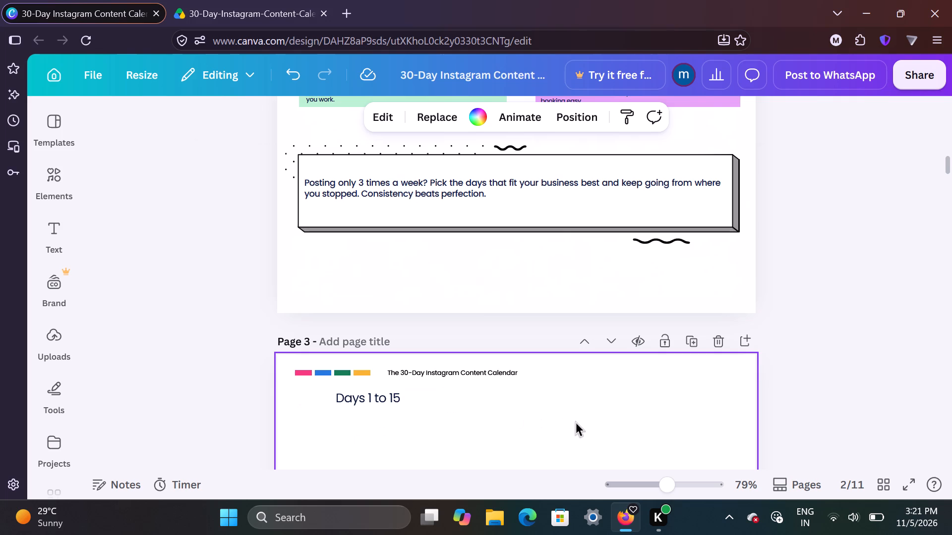
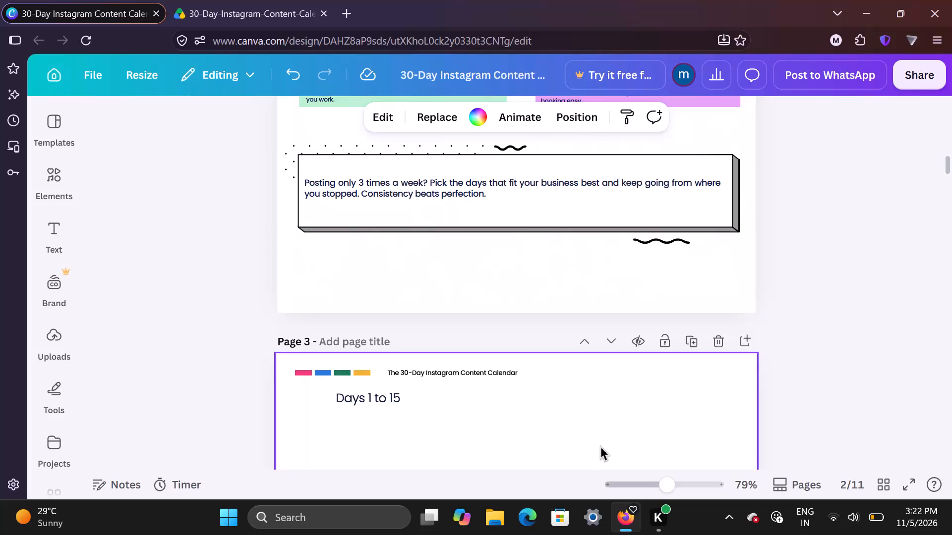
Copy the line "Replace every [bracket] with details from your business. Hooks are the first line people see." from page 4 of the reference PDF.
scroll(409, 404, "right", 1)
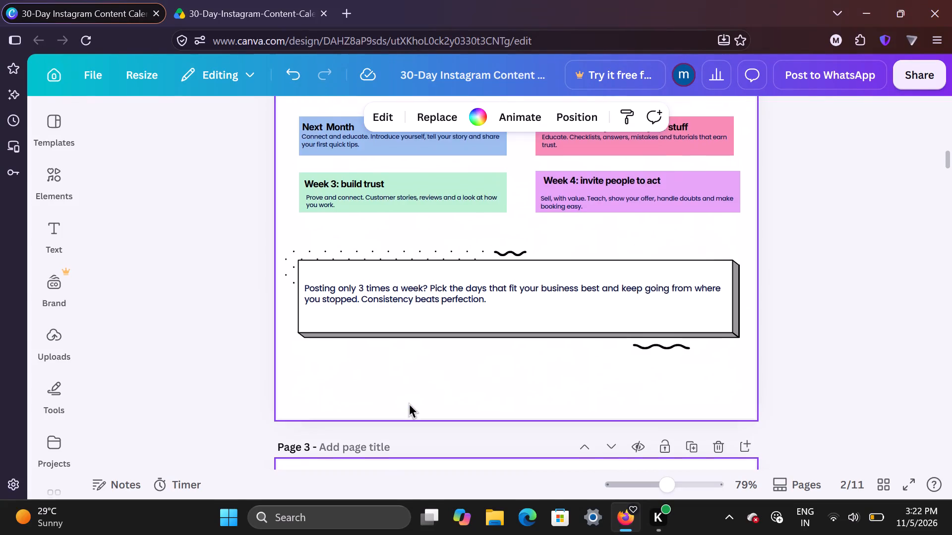
scroll(409, 404, "right", 1)
left_click(220, 0)
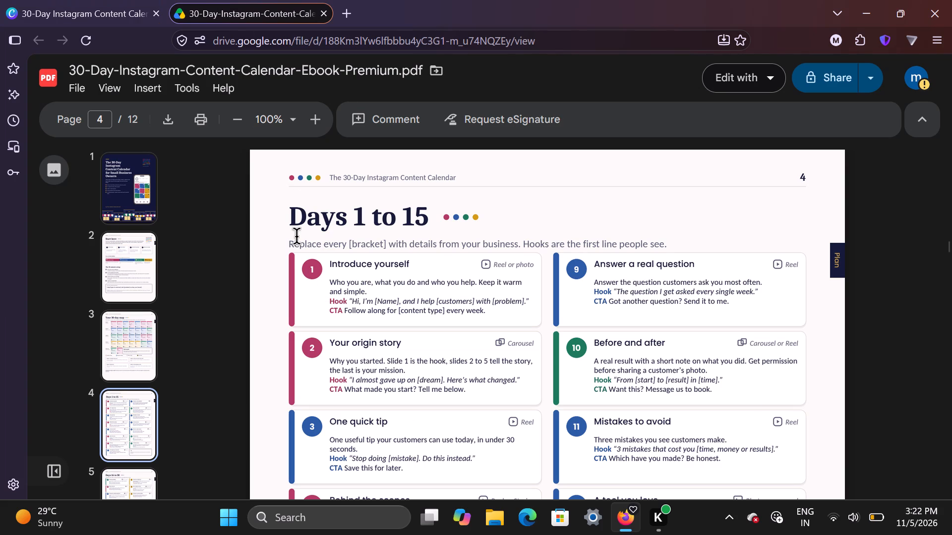
left_click_drag(288, 237, 701, 252)
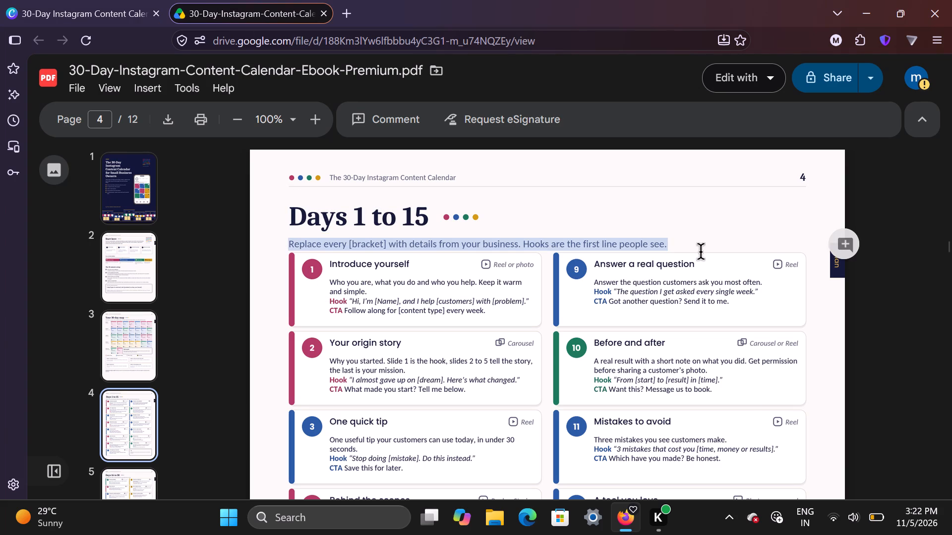
key("ctrl+c")
left_click(701, 252)
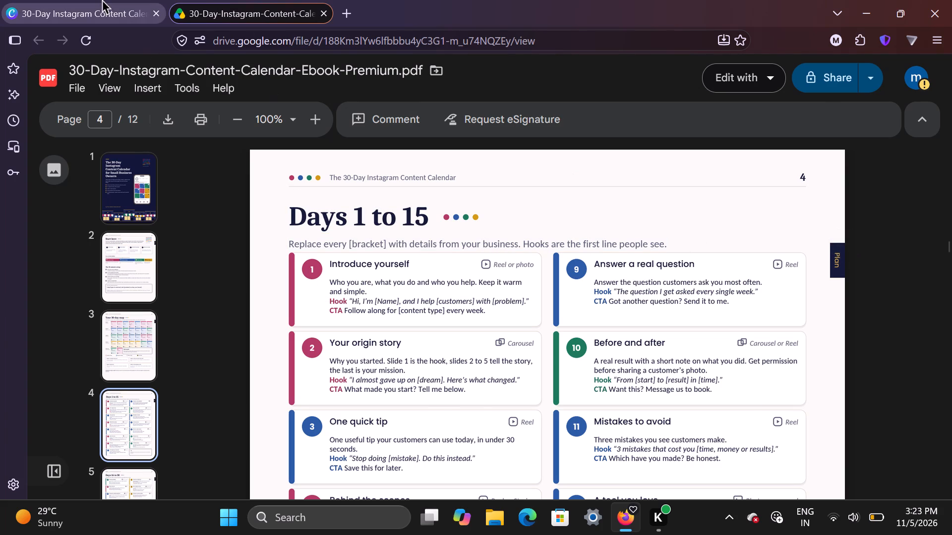
Back in the Canva design, duplicate page 2's "Posting only 3 times a week?" text and move the copy just below "Days 1 to 15" on page 3.
left_click(102, 0)
left_click(384, 208)
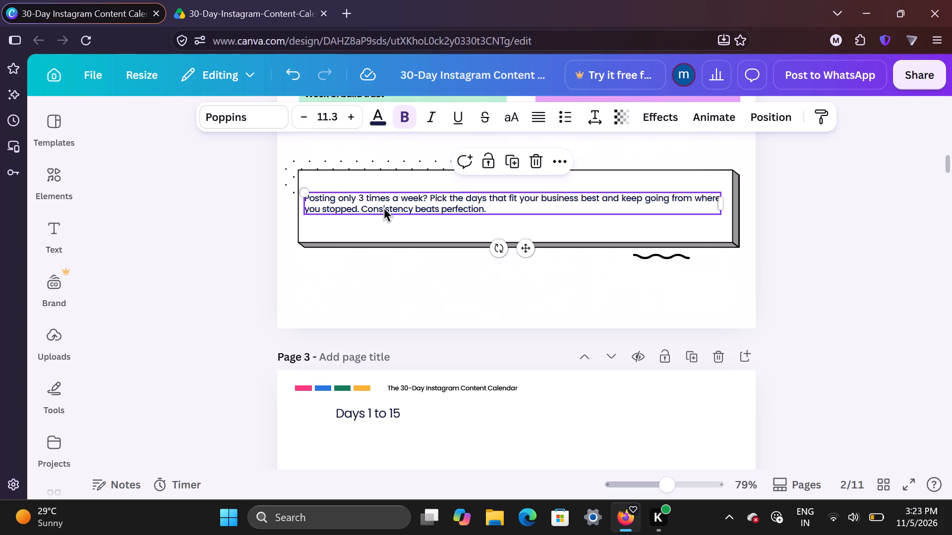
left_click(560, 159)
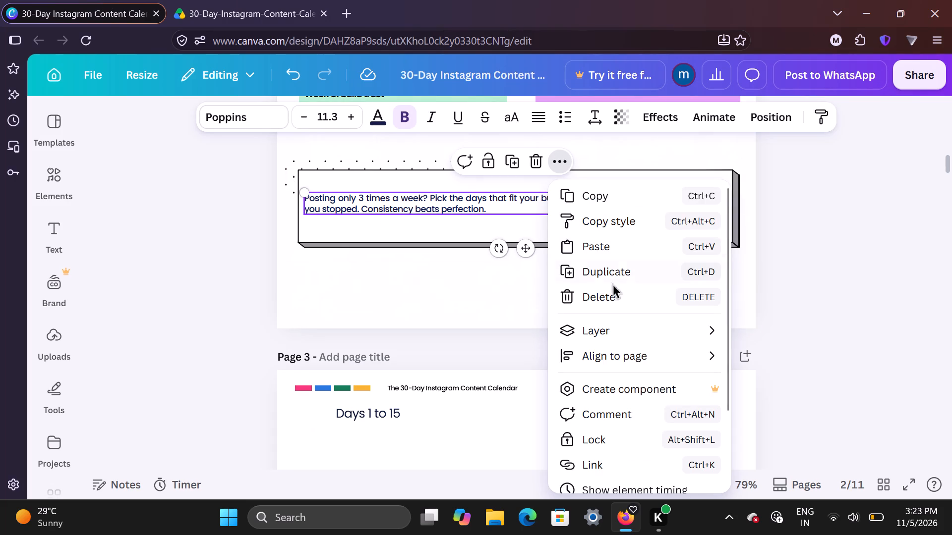
left_click(614, 266)
left_click_drag(534, 261, 510, 481)
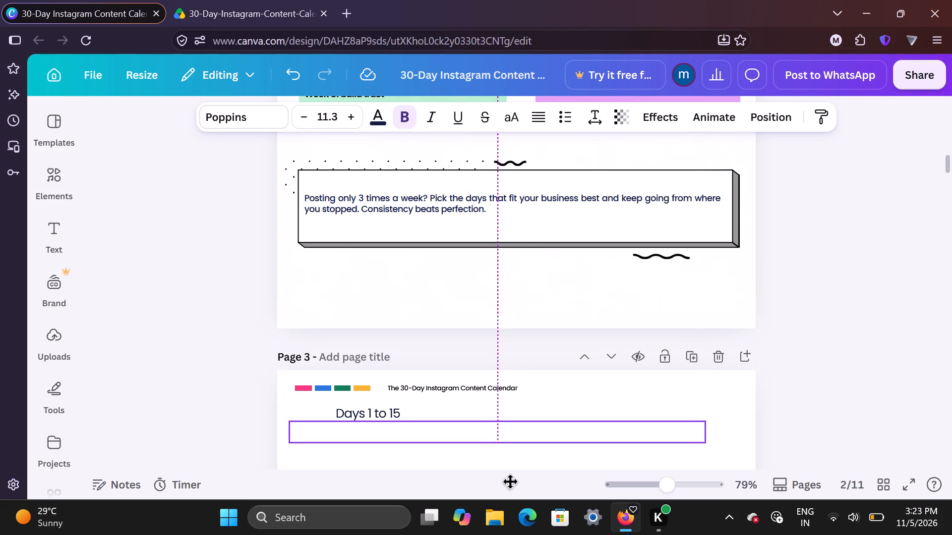
Position the duplicated "Posting only 3 times a week?" text on page 3, just below the "Days 1 to 15" heading.
left_click_drag(510, 481, 519, 483)
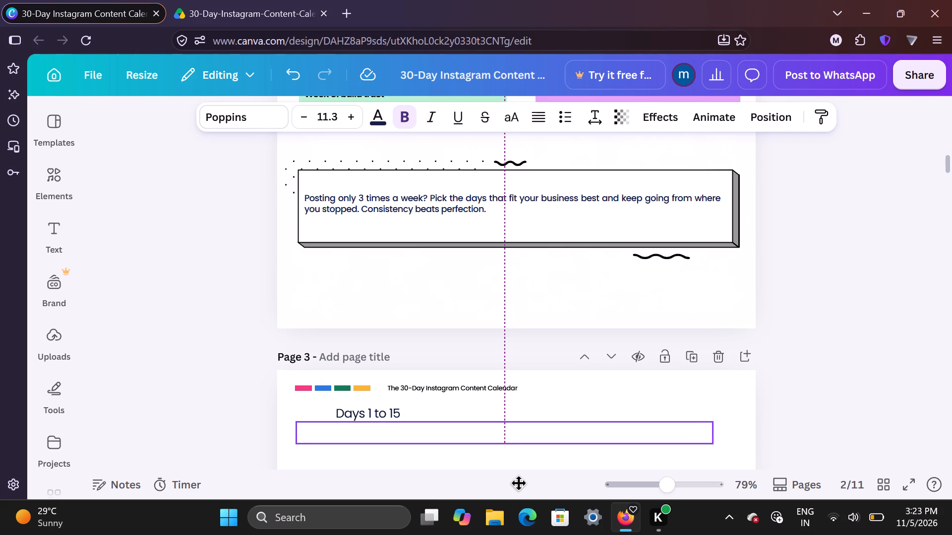
left_click_drag(519, 483, 516, 484)
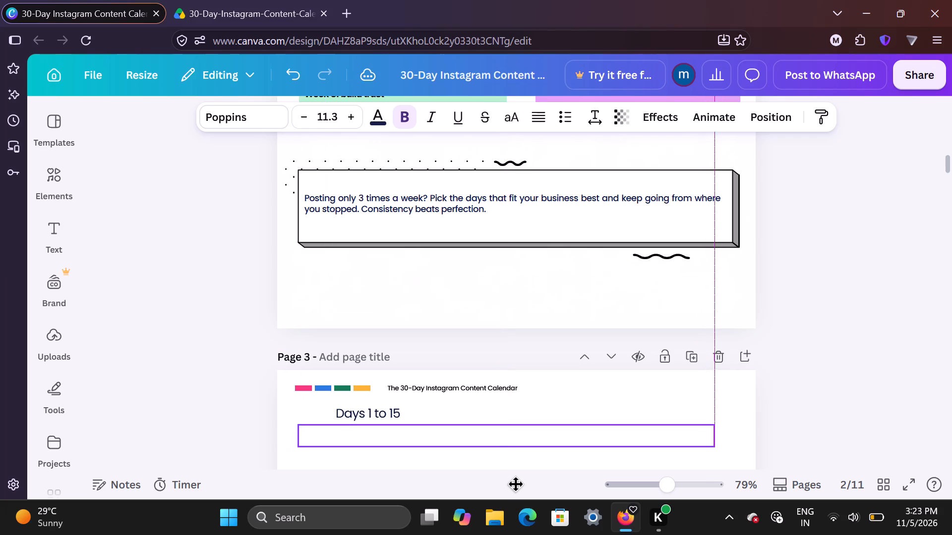
left_click_drag(516, 484, 514, 488)
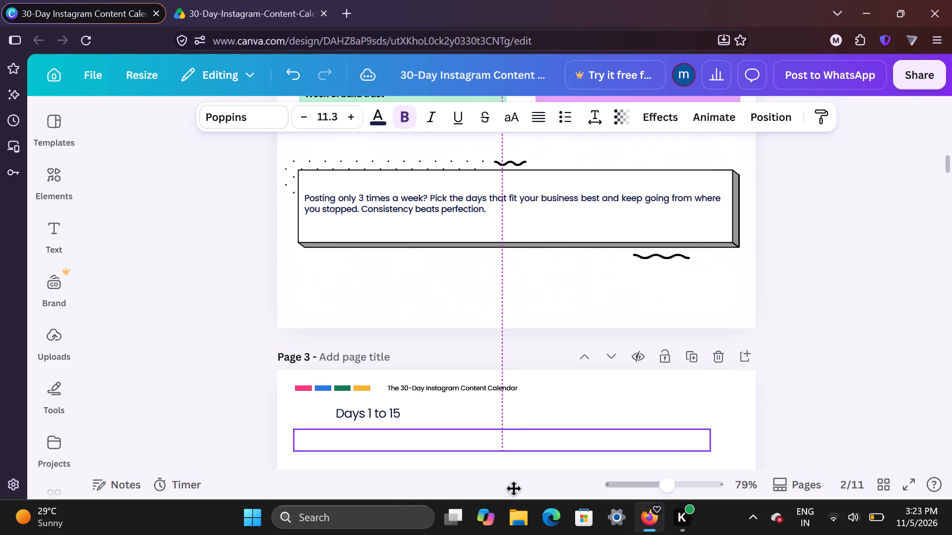
left_click_drag(514, 488, 498, 486)
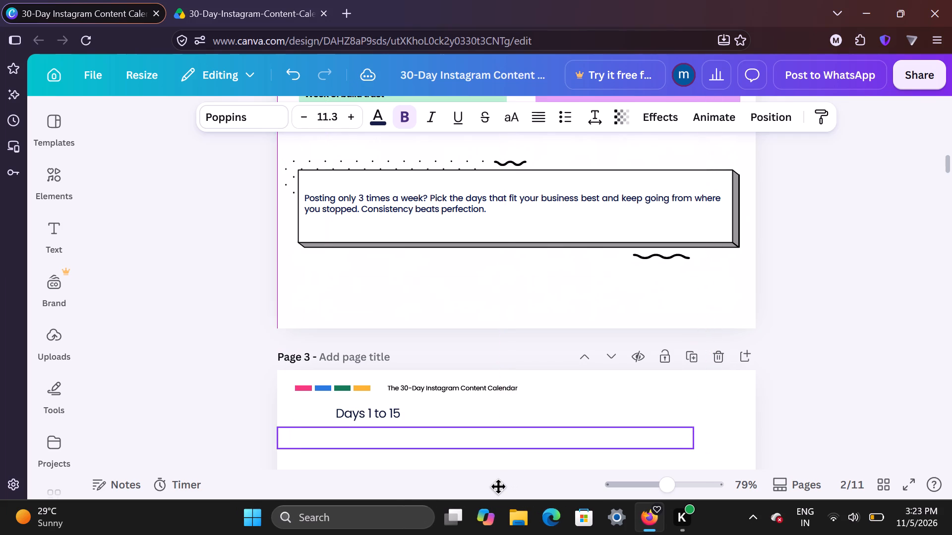
left_click_drag(498, 486, 518, 489)
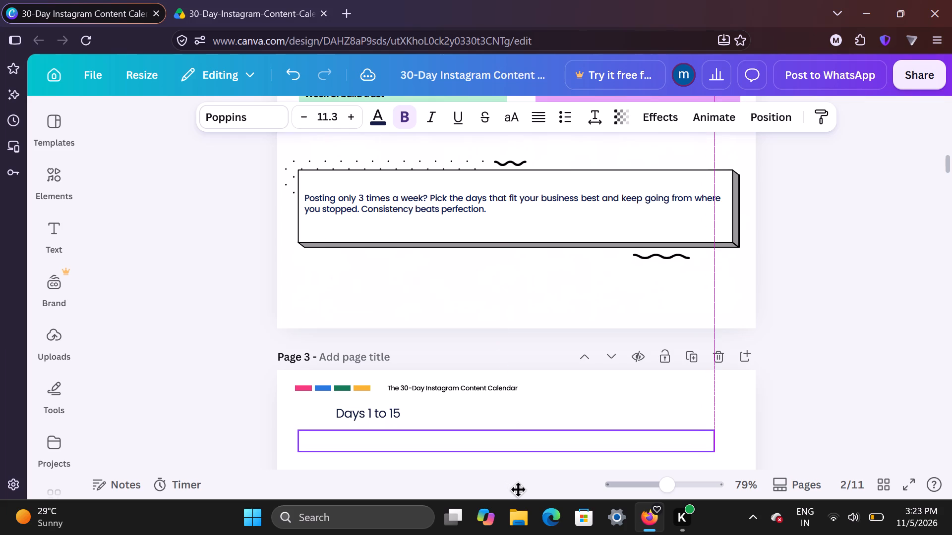
left_click_drag(518, 489, 516, 486)
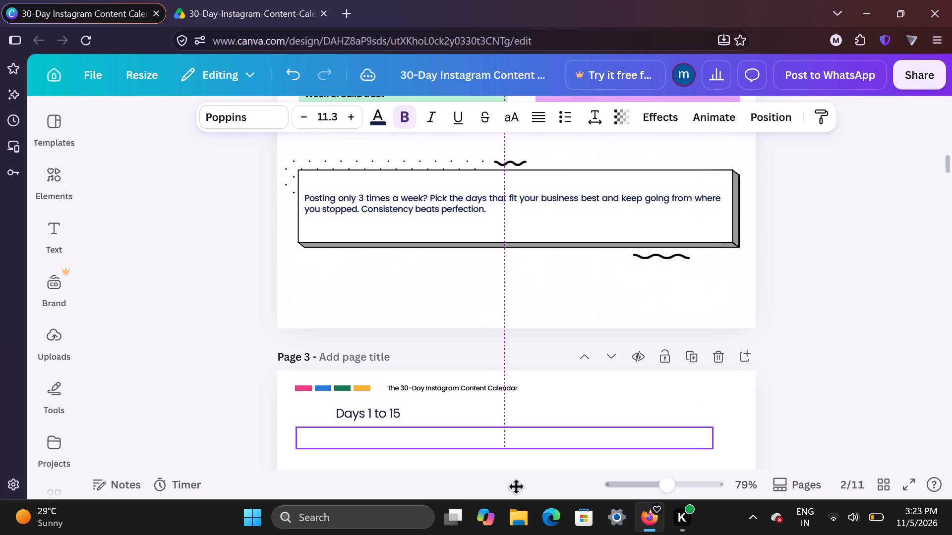
left_click_drag(516, 486, 515, 486)
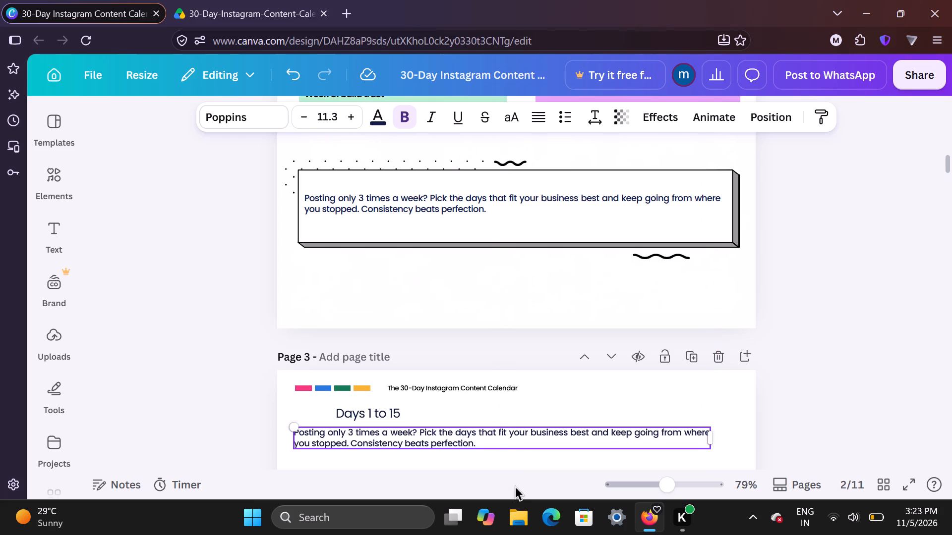
Replace the duplicated text's wording with "Replace every [bracket] with details from your business. Hooks are the first line people see.".
triple_click(479, 437)
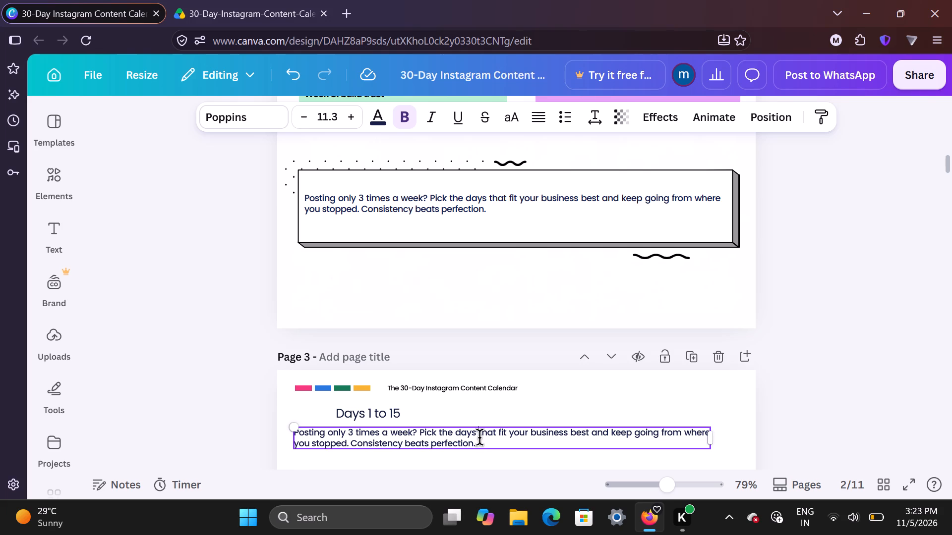
double_click(477, 445)
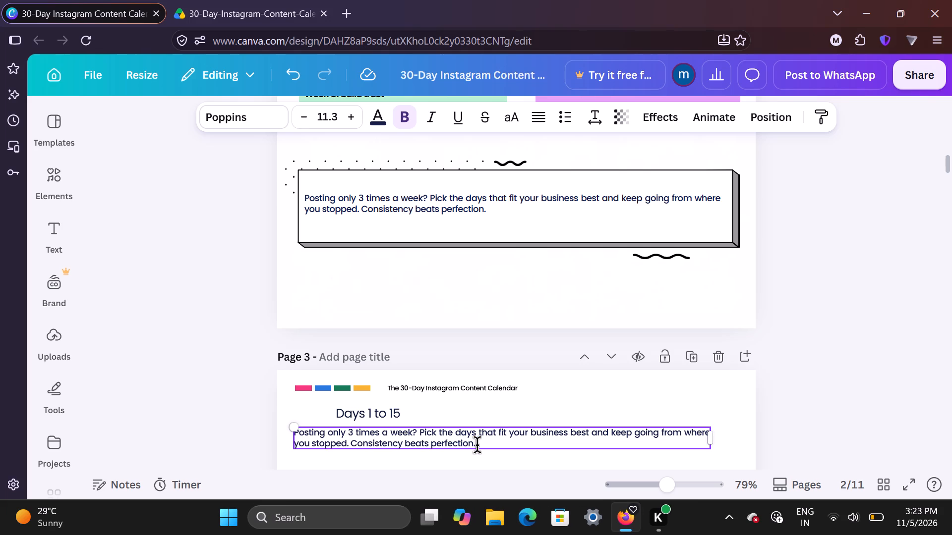
key("BackSpace")
key("ctrl+v")
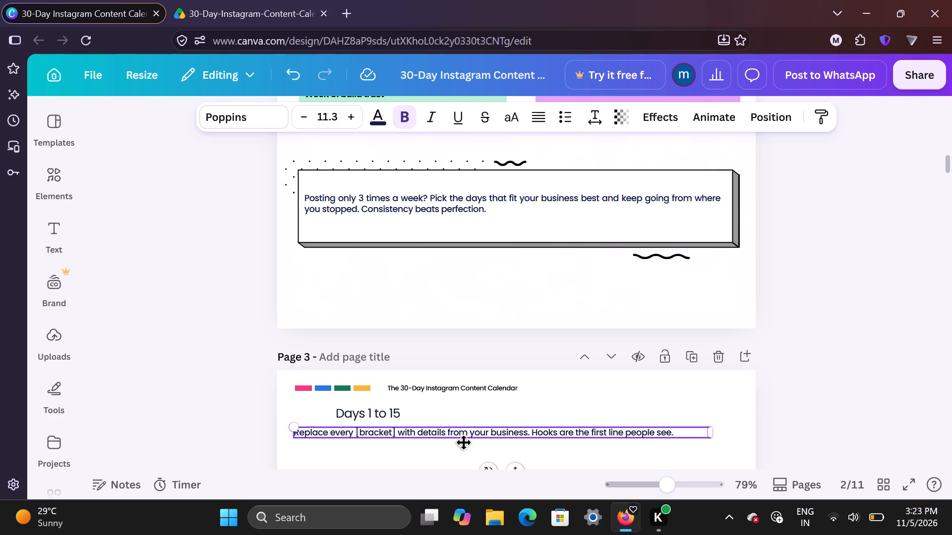
left_click(483, 412)
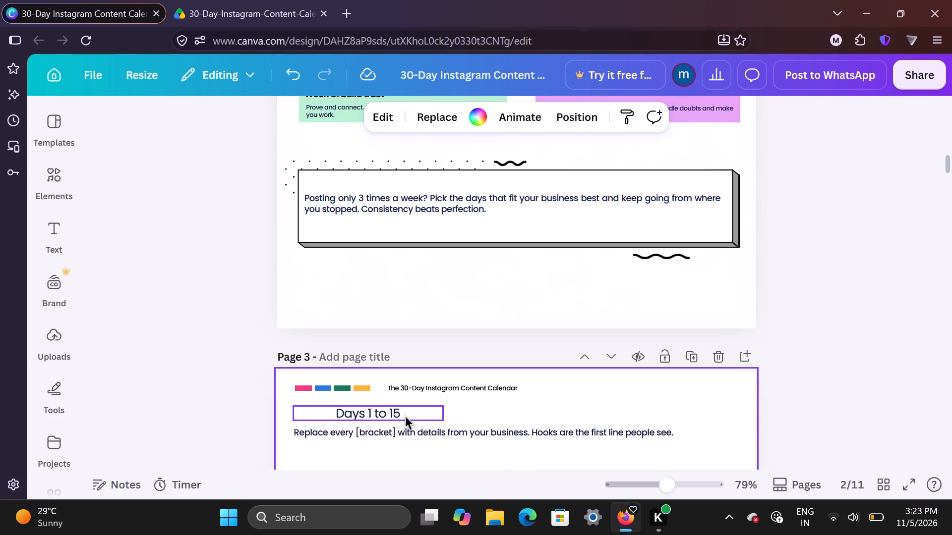
Move the "Days 1 to 15" heading on page 3 so its text lines up with the start of the line below.
left_click(405, 416)
left_click_drag(405, 416, 365, 414)
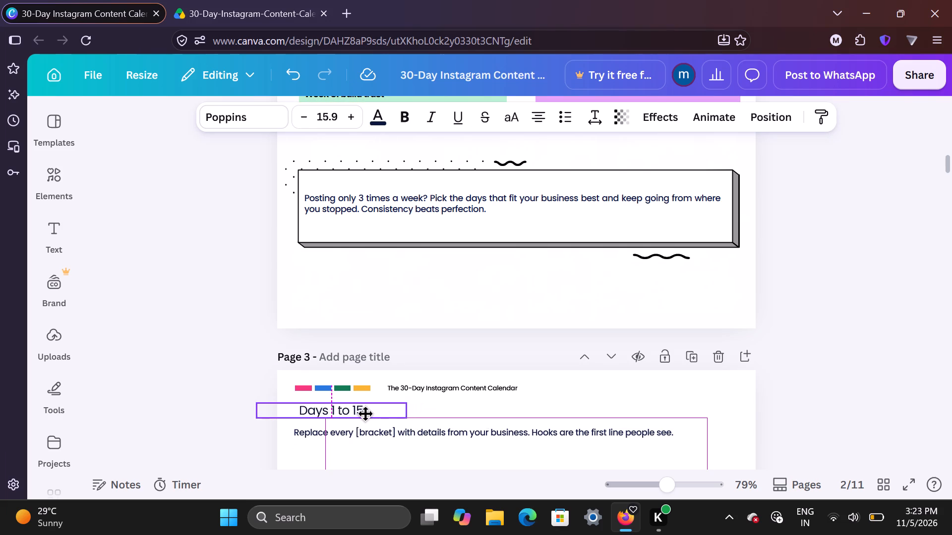
left_click_drag(365, 414, 364, 414)
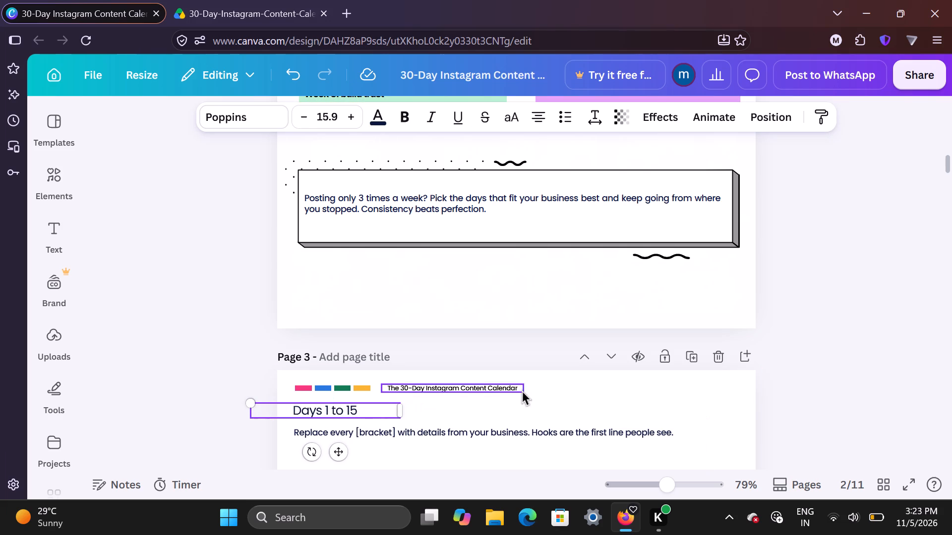
left_click(606, 414)
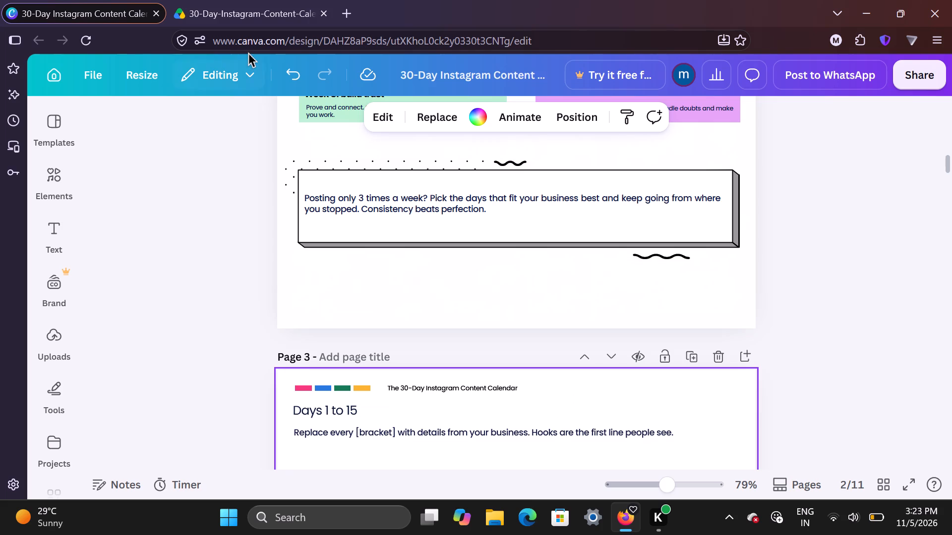
Following the reference PDF's Days 1 to 15 page, move page 3's four coloured bars beside the "Days 1 to 15" heading.
left_click(223, 0)
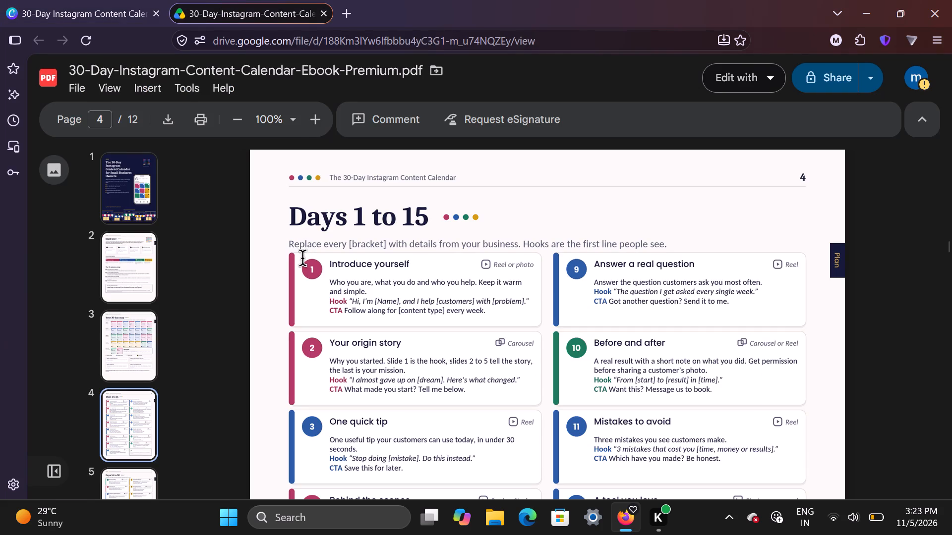
left_click(59, 0)
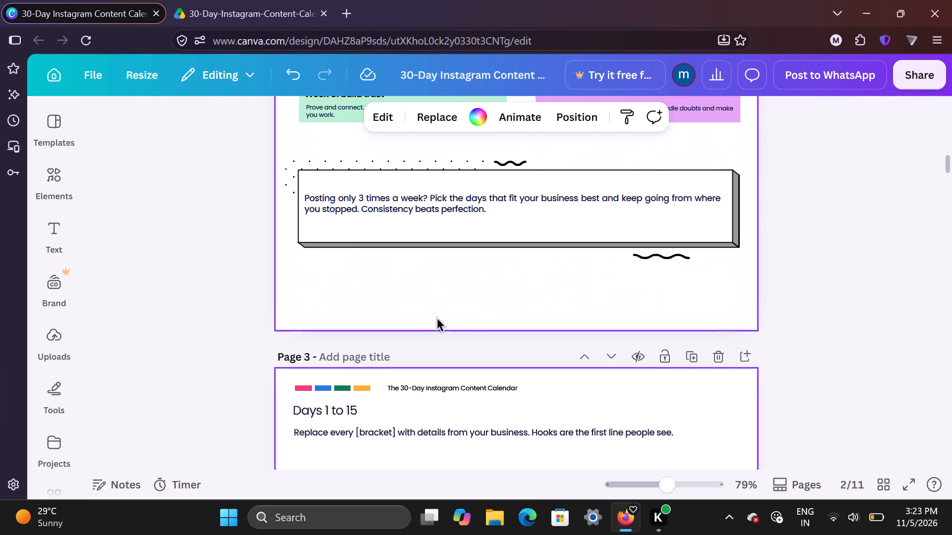
scroll(417, 324, "down", 1)
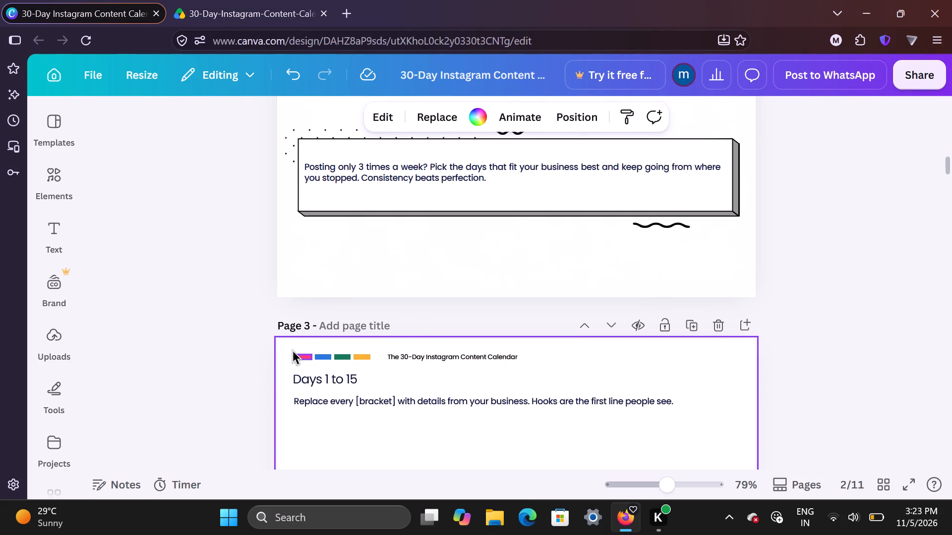
left_click_drag(286, 346, 378, 365)
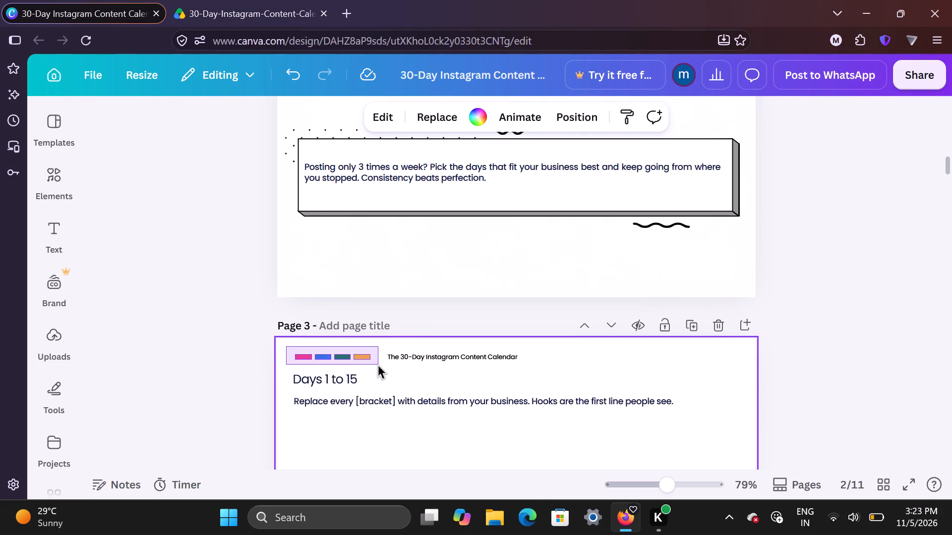
left_click_drag(347, 394, 435, 426)
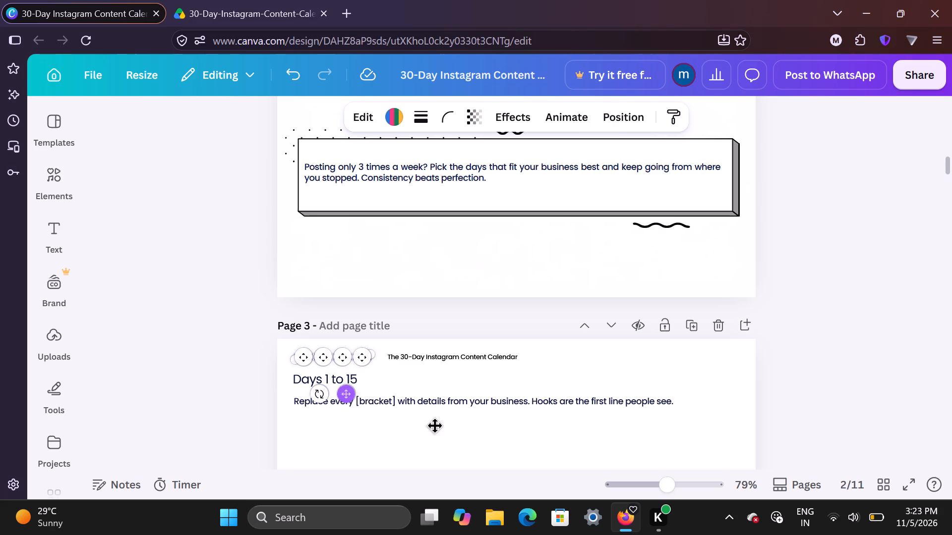
left_click_drag(435, 426, 424, 414)
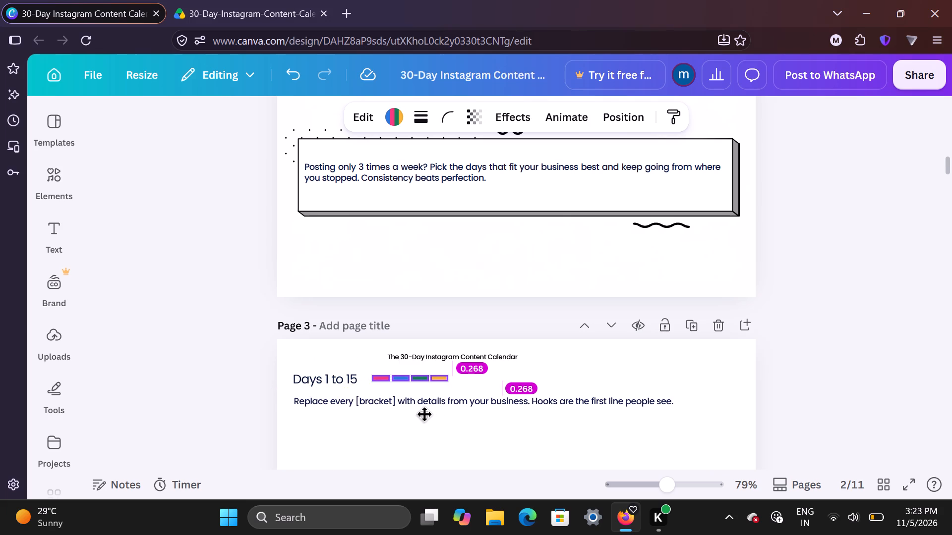
left_click_drag(424, 414, 423, 415)
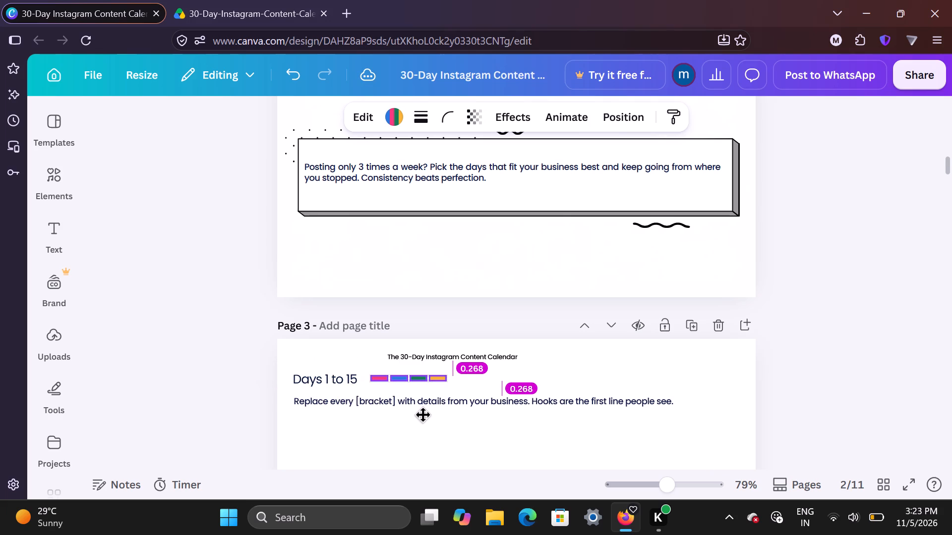
left_click_drag(423, 415, 419, 416)
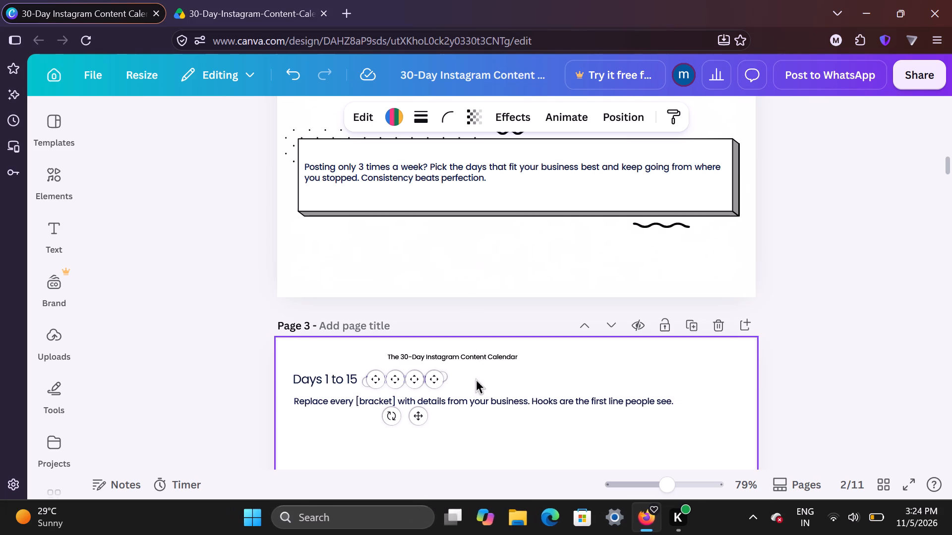
left_click(459, 377)
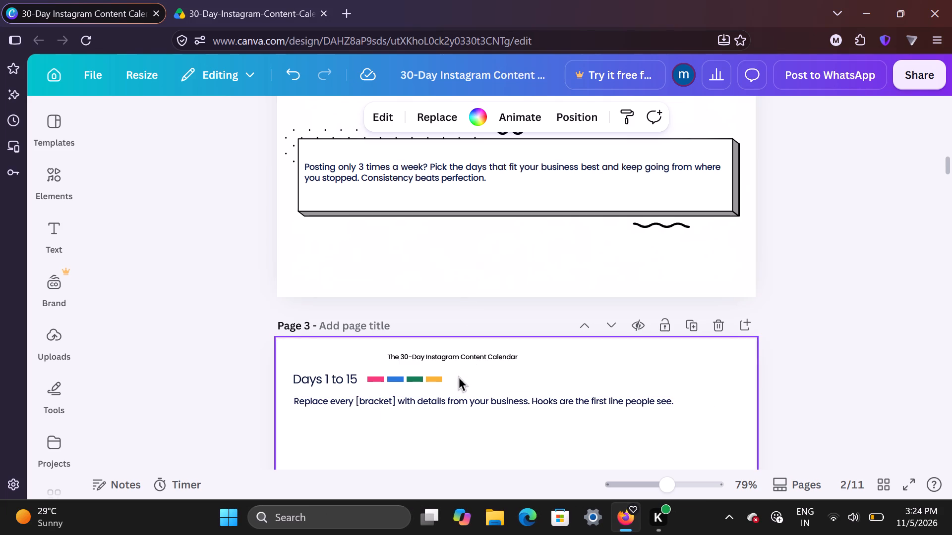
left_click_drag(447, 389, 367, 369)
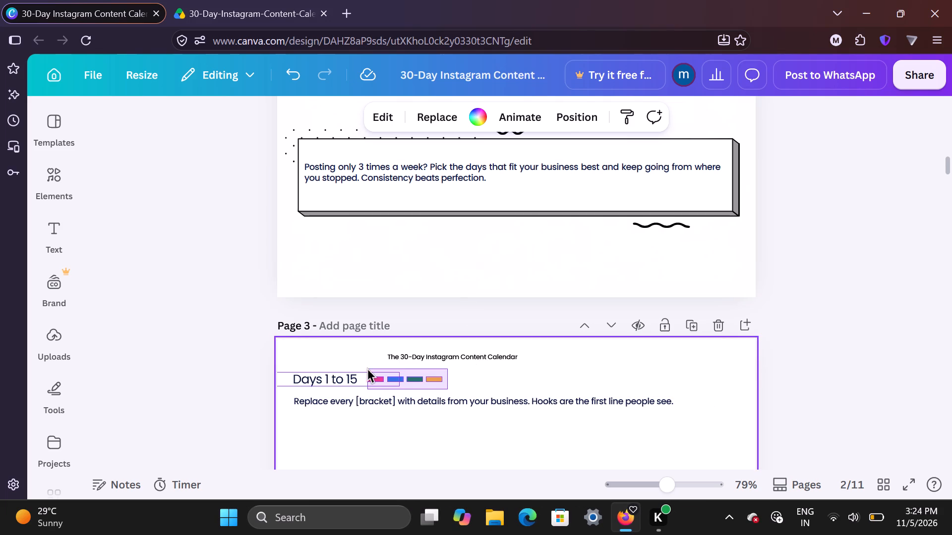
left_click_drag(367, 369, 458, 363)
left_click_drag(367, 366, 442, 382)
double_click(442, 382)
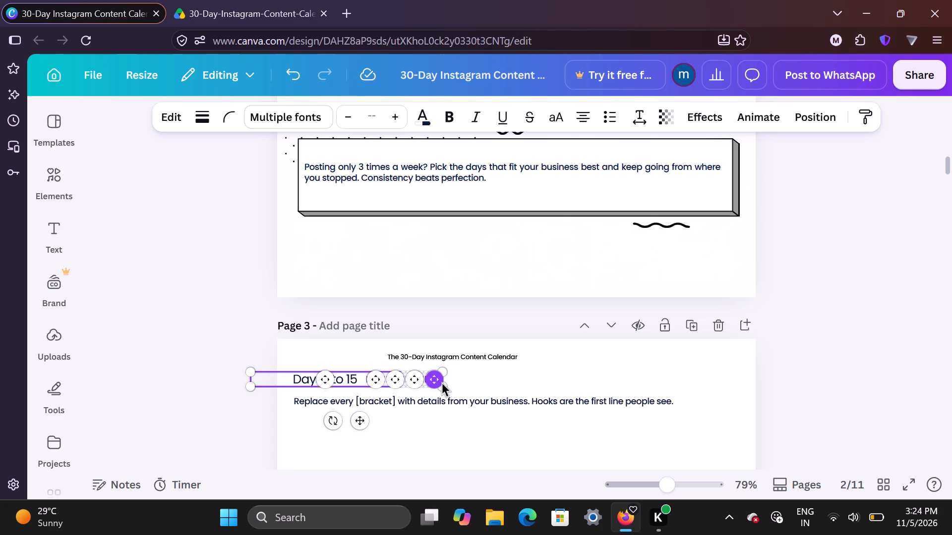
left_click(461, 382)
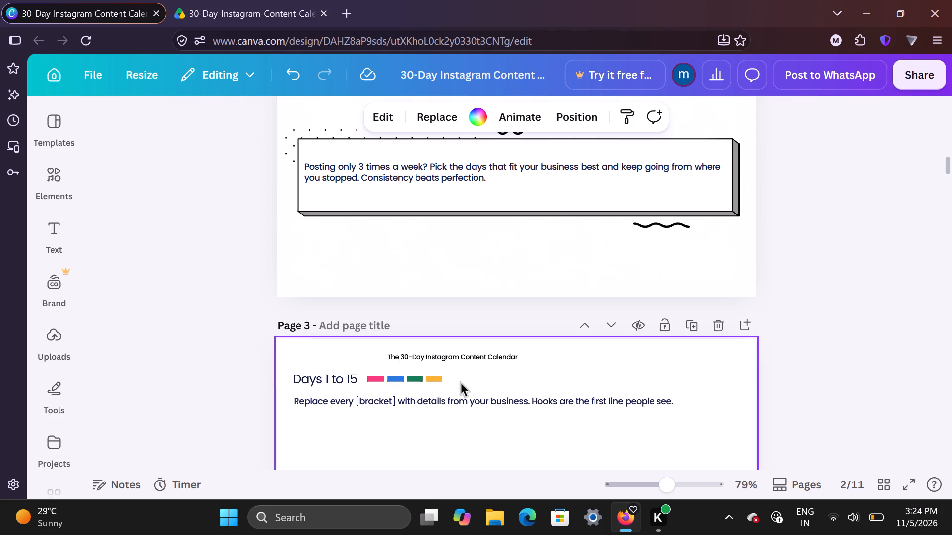
Lower the four coloured bars at the top of page 2 slightly, keeping them above the "Your 30-day map" heading.
scroll(461, 382, "up", 6)
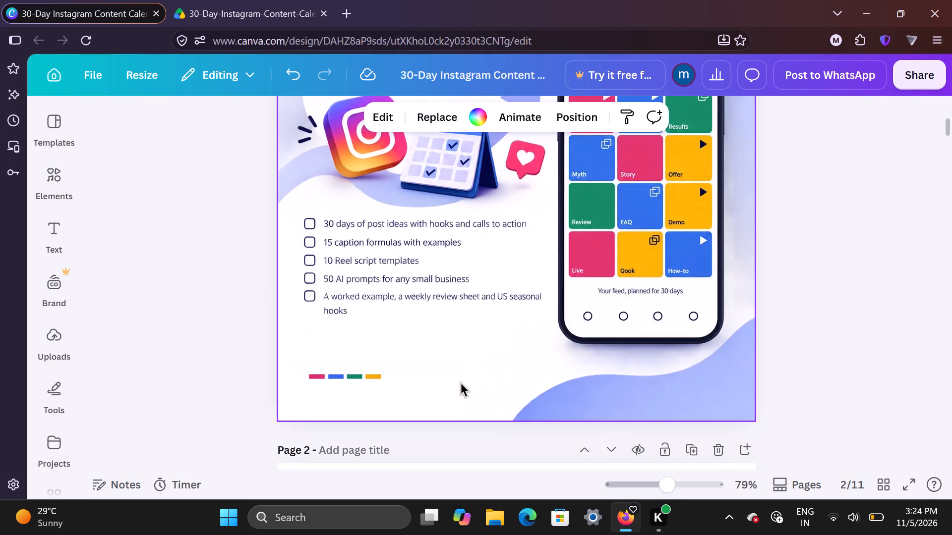
scroll(461, 382, "down", 2)
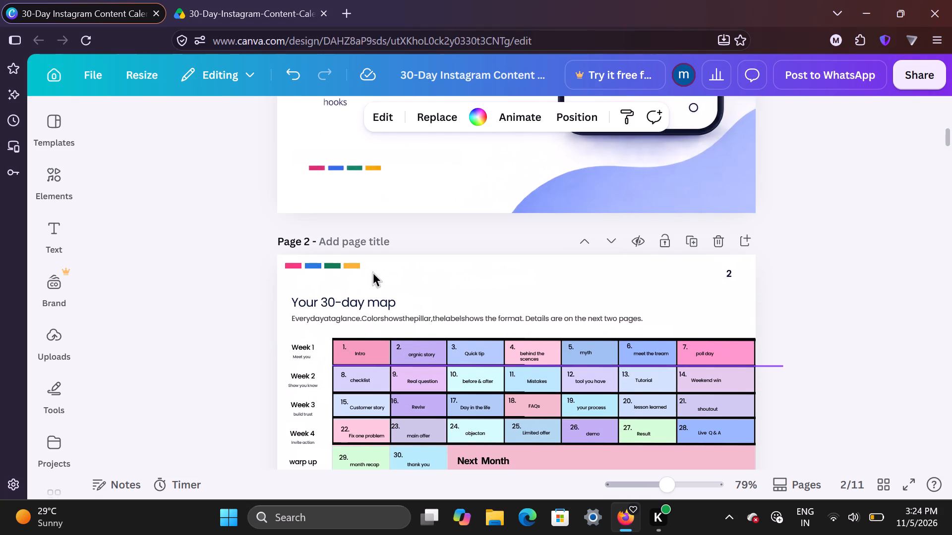
left_click_drag(373, 272, 273, 257)
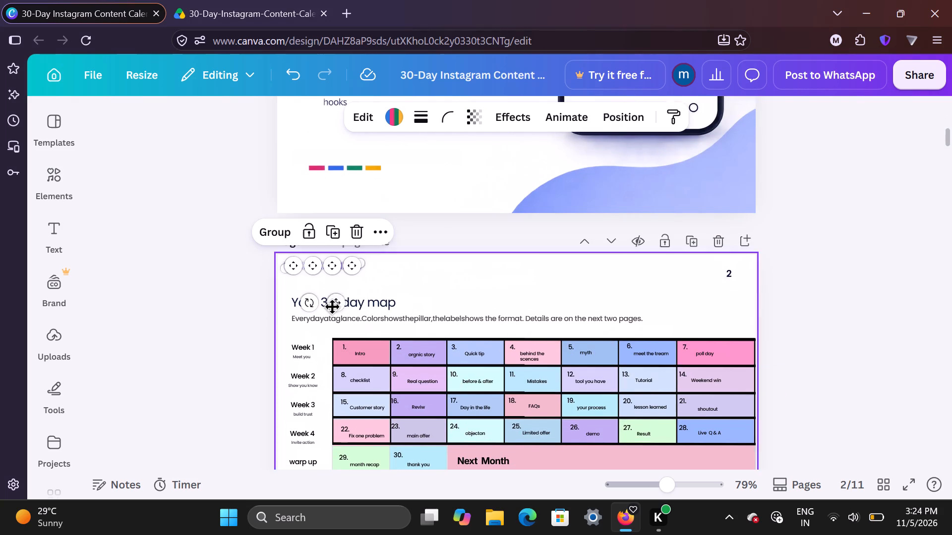
left_click_drag(332, 307, 332, 309)
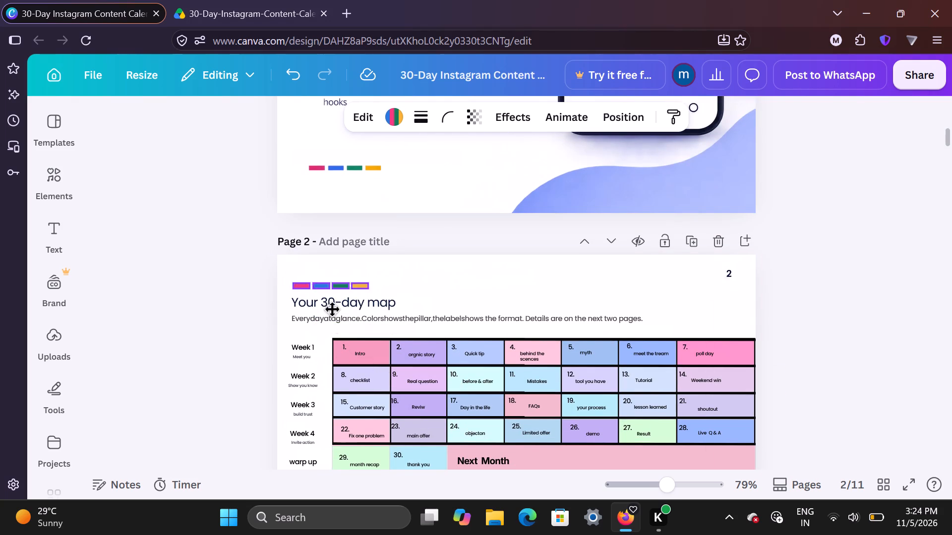
left_click_drag(332, 309, 333, 312)
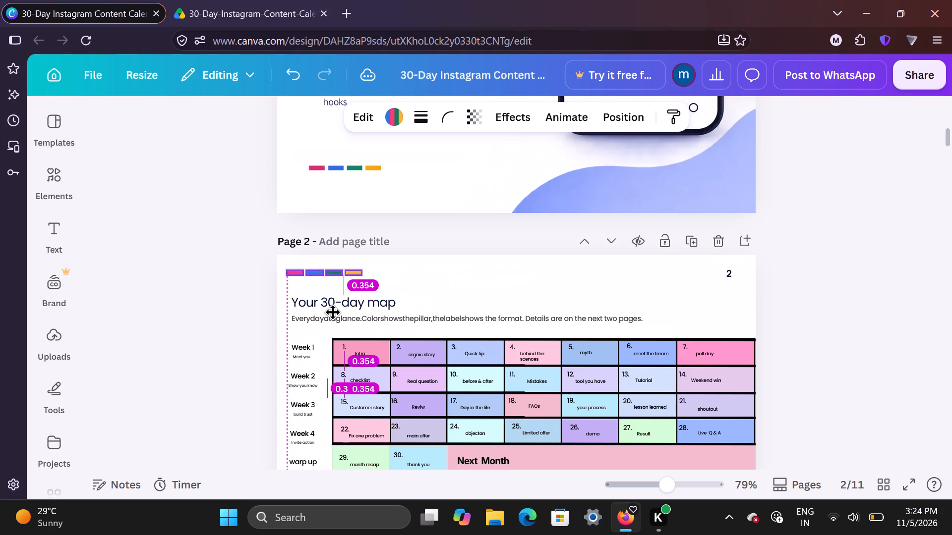
left_click_drag(333, 312, 332, 312)
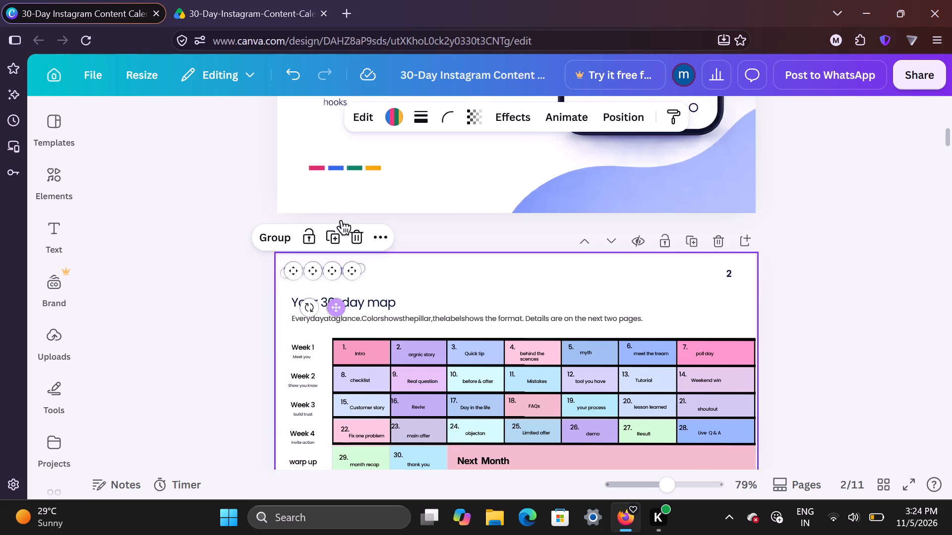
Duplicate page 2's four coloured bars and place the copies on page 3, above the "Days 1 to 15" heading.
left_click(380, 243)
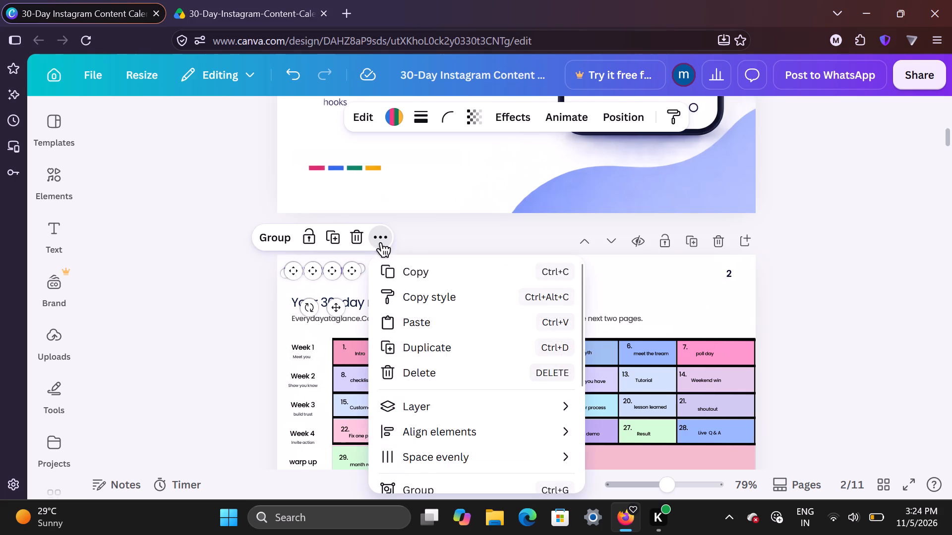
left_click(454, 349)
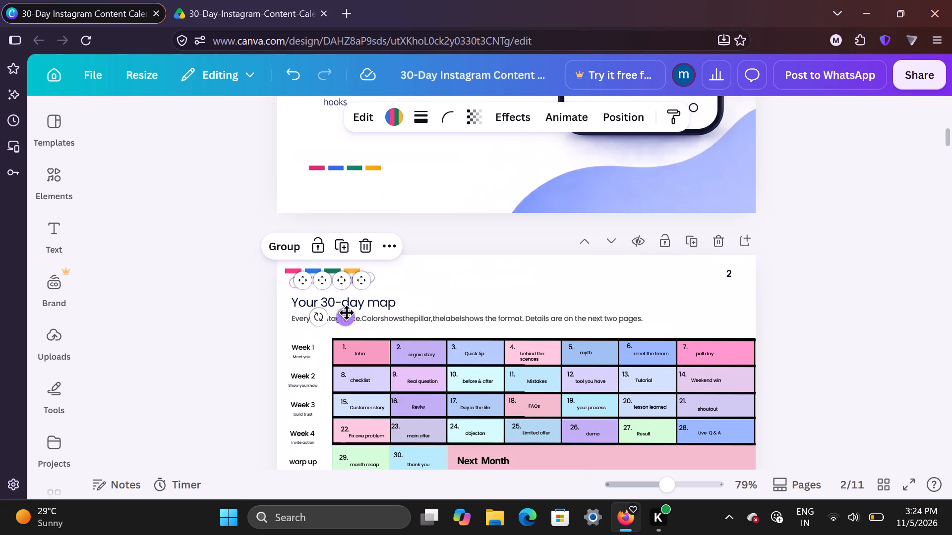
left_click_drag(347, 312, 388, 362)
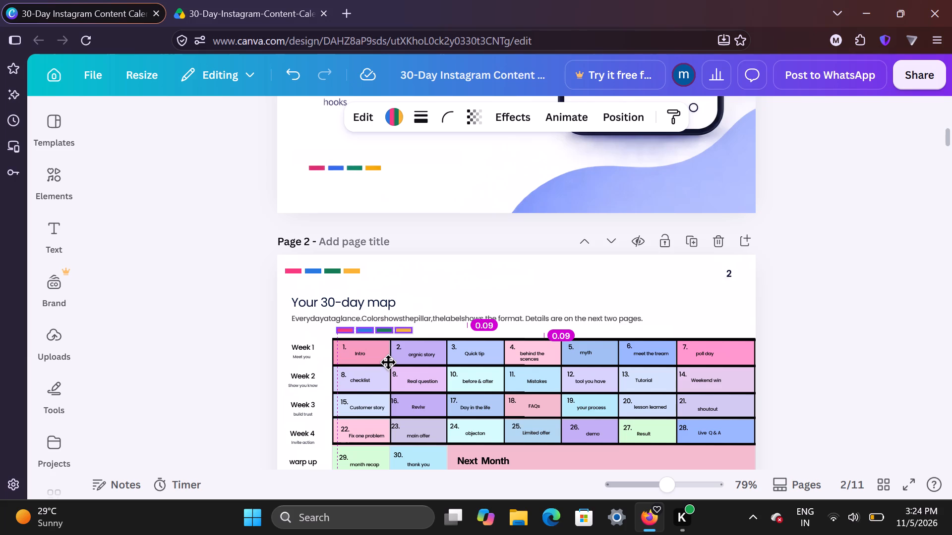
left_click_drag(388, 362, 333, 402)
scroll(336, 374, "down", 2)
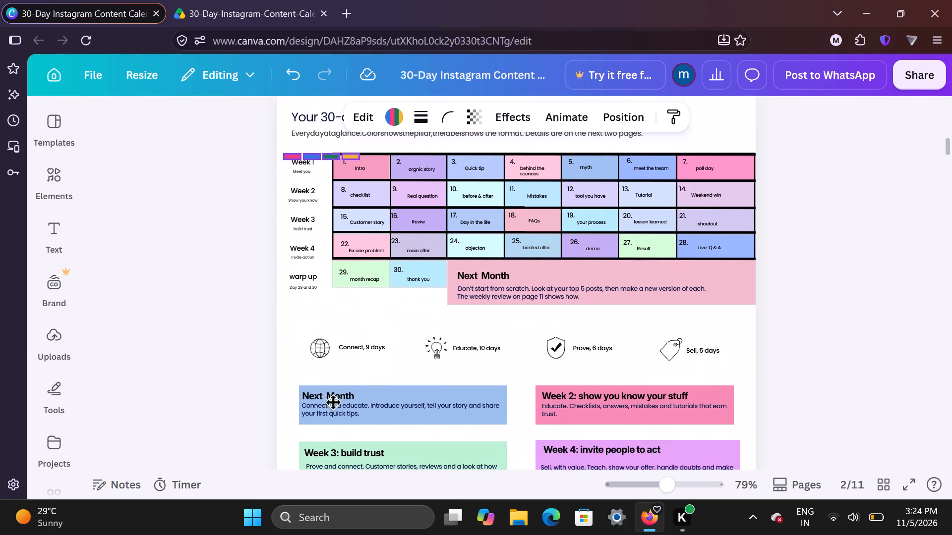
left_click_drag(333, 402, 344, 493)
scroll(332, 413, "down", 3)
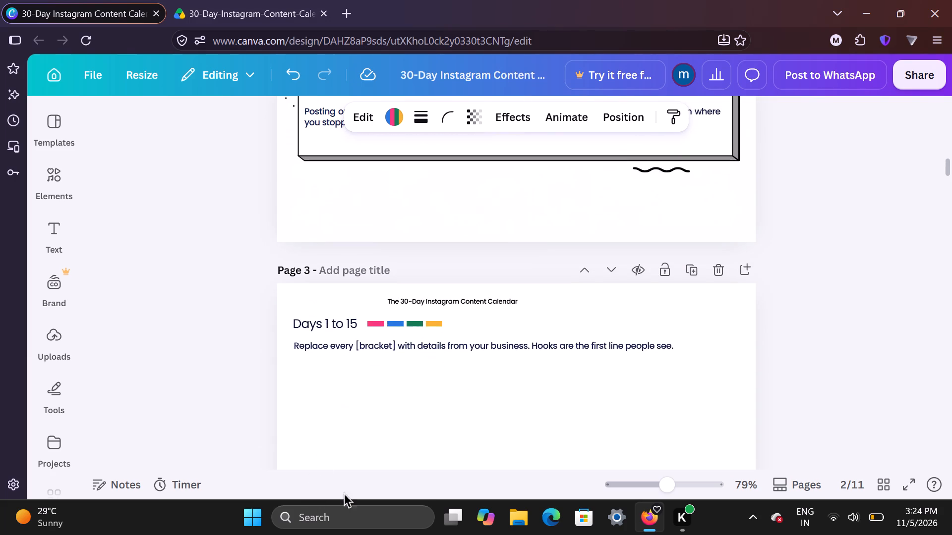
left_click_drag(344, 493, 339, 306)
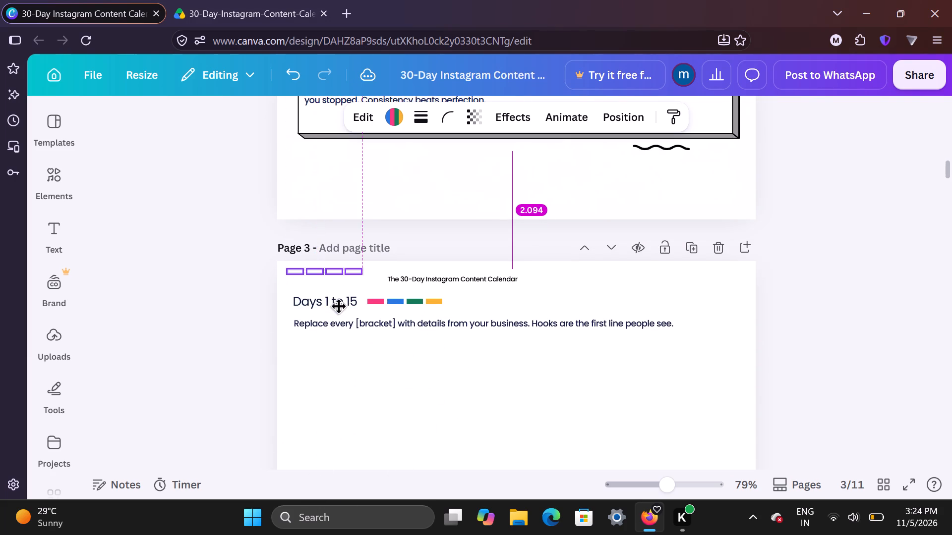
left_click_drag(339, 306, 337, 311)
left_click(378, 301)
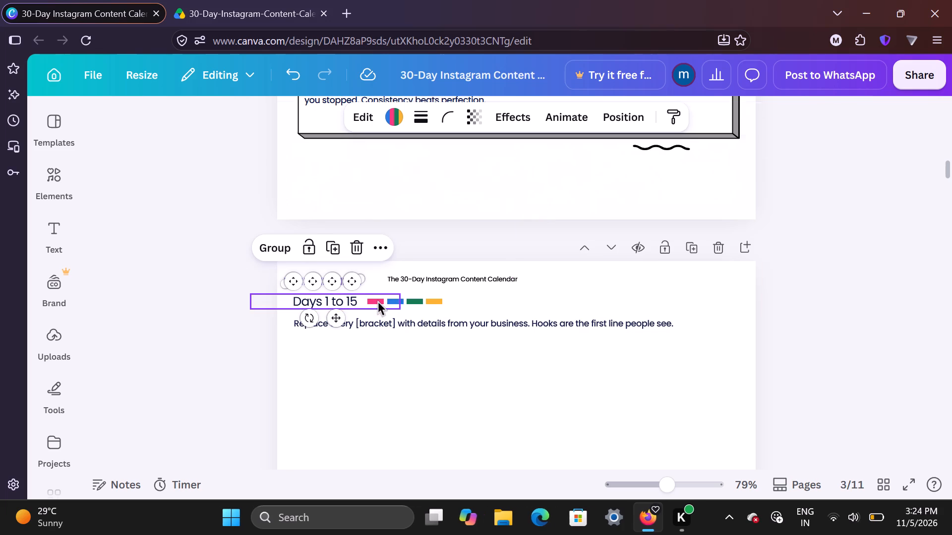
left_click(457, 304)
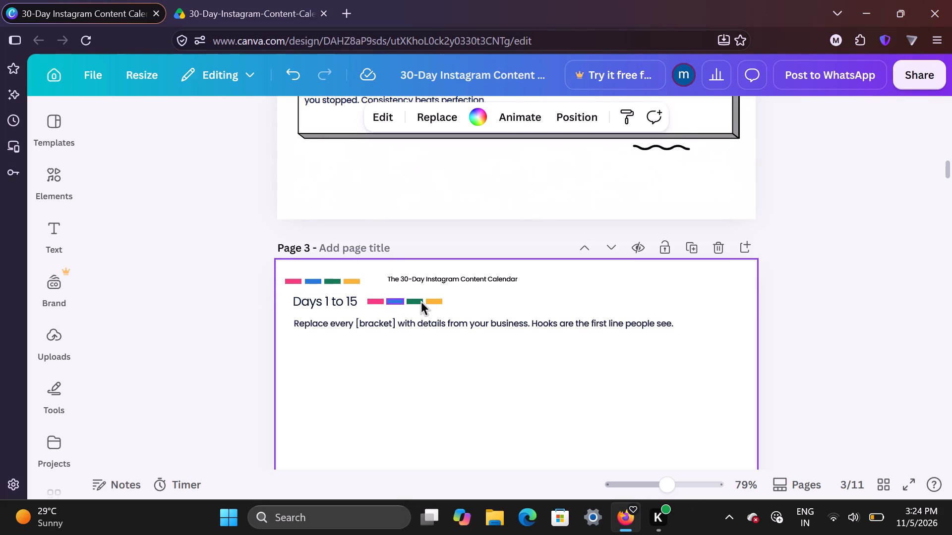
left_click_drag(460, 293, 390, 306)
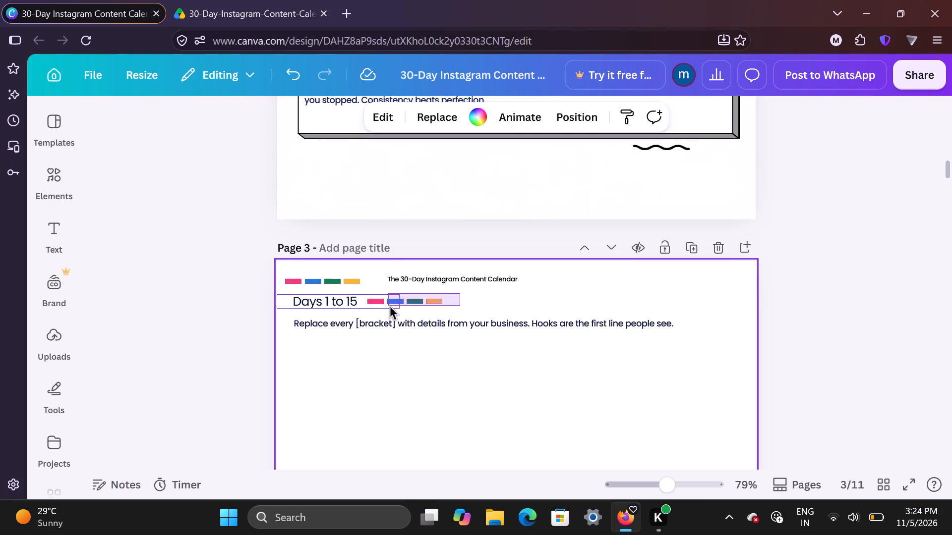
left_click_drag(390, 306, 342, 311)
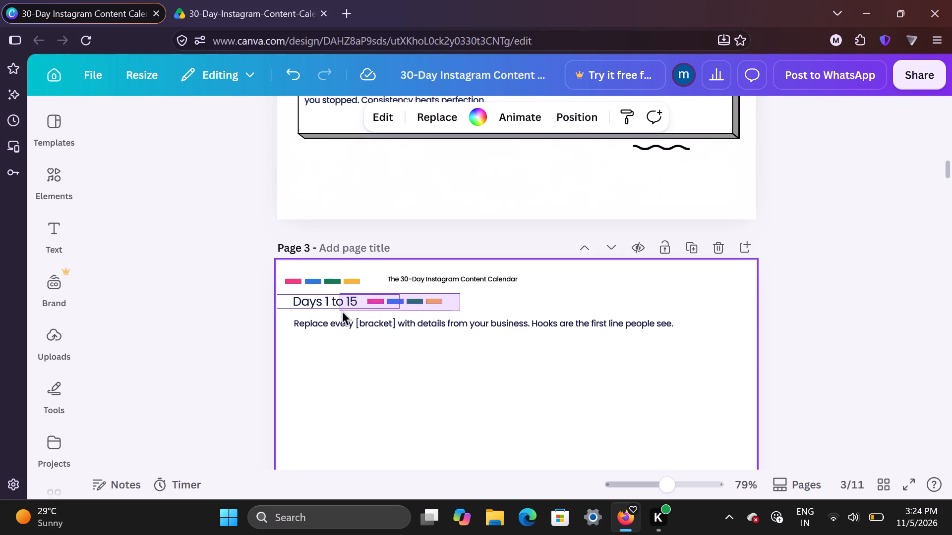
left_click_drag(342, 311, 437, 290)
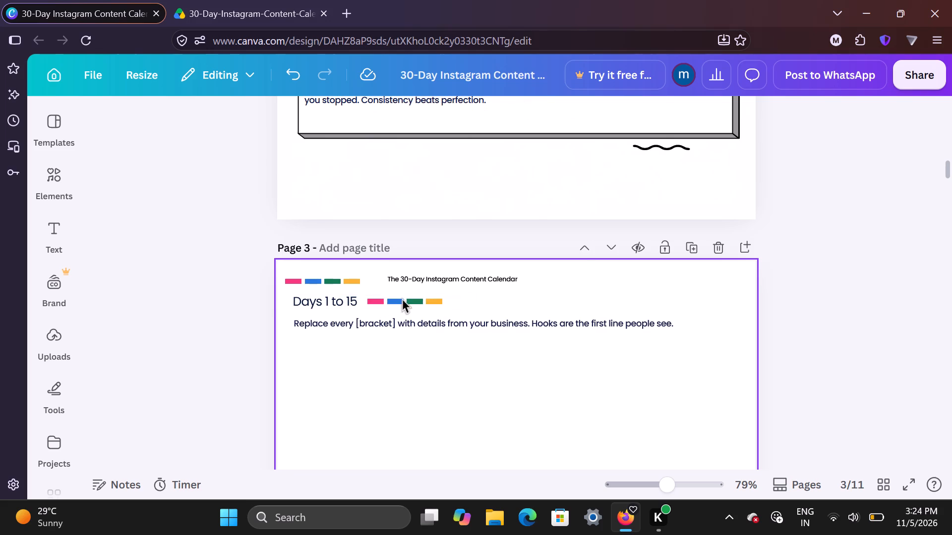
Narrow page 3's "Days 1 to 15" text box to clear the coloured bars beside it, and realign the heading with the line below.
left_click(321, 297)
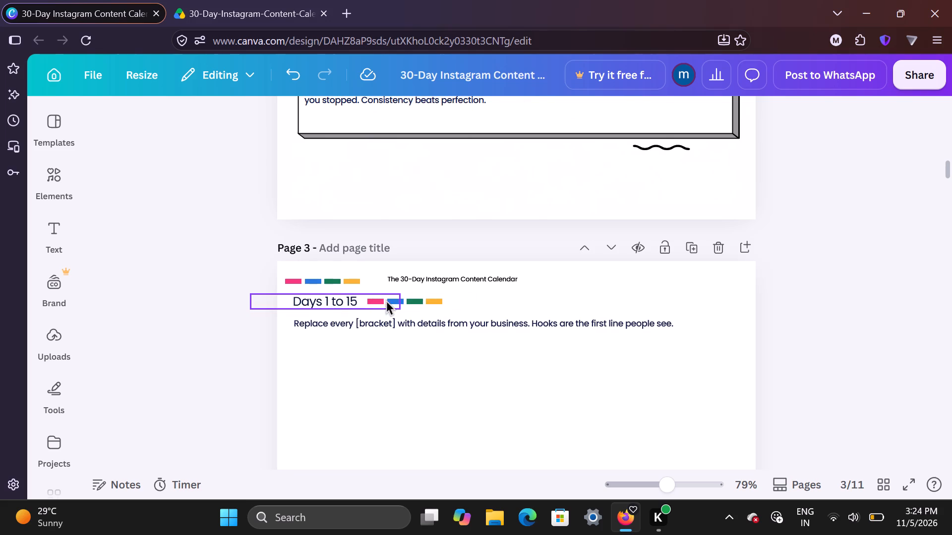
left_click_drag(401, 301, 378, 304)
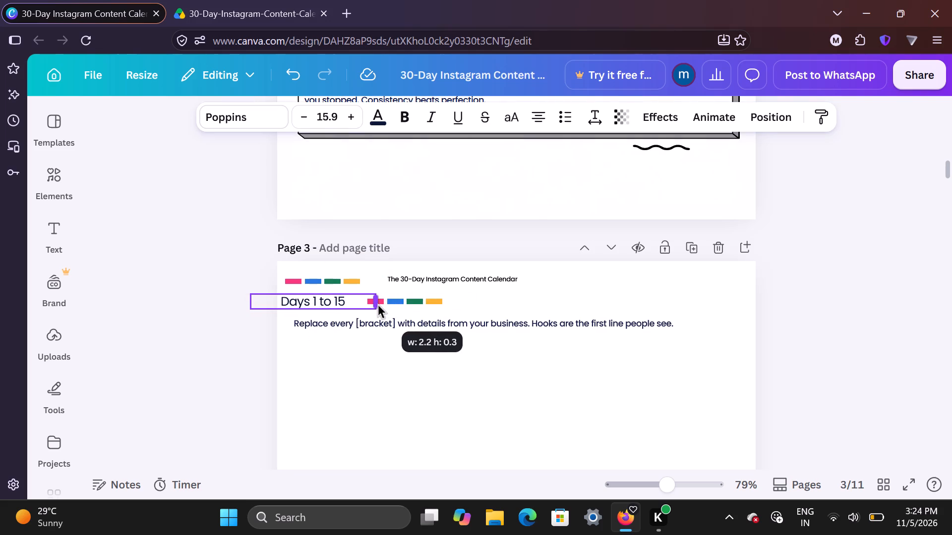
left_click_drag(378, 304, 362, 305)
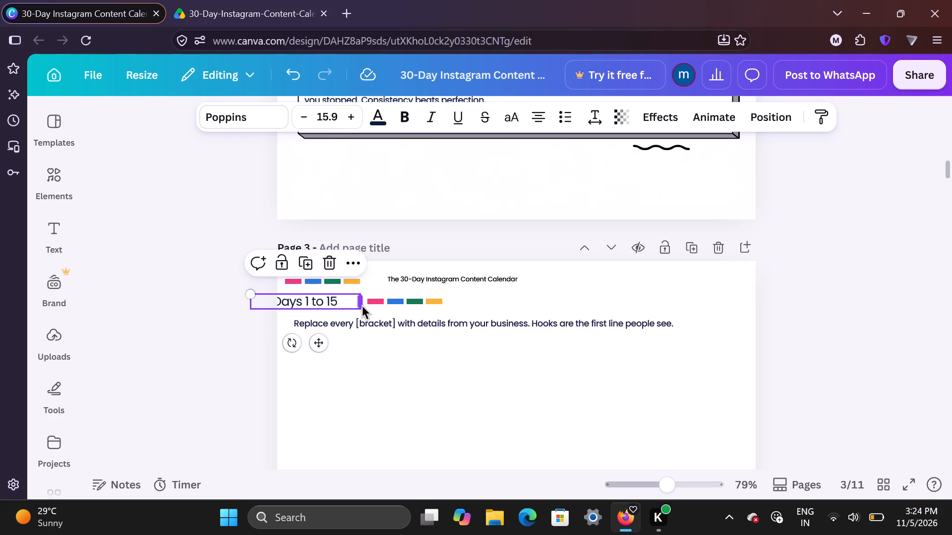
left_click_drag(314, 349, 330, 347)
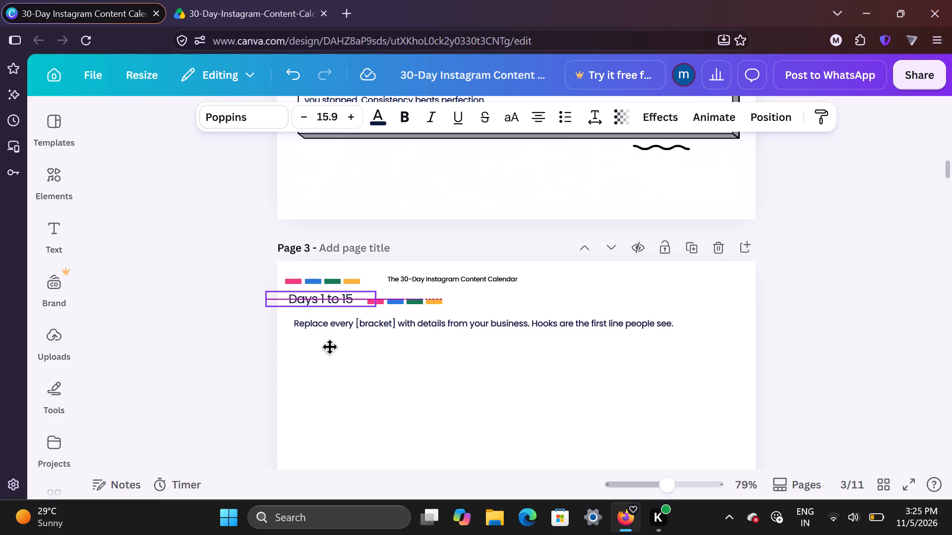
left_click_drag(330, 347, 328, 351)
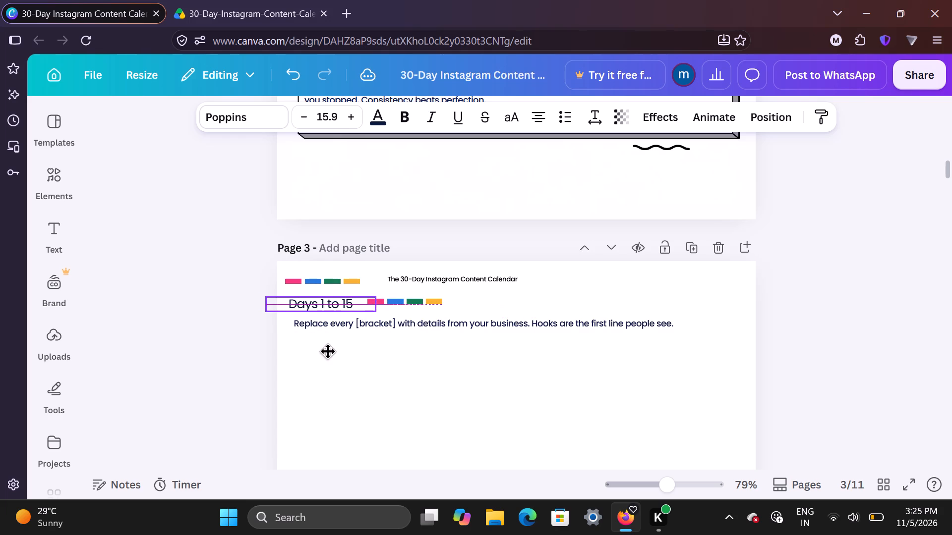
left_click_drag(328, 351, 331, 350)
left_click_drag(376, 302, 357, 306)
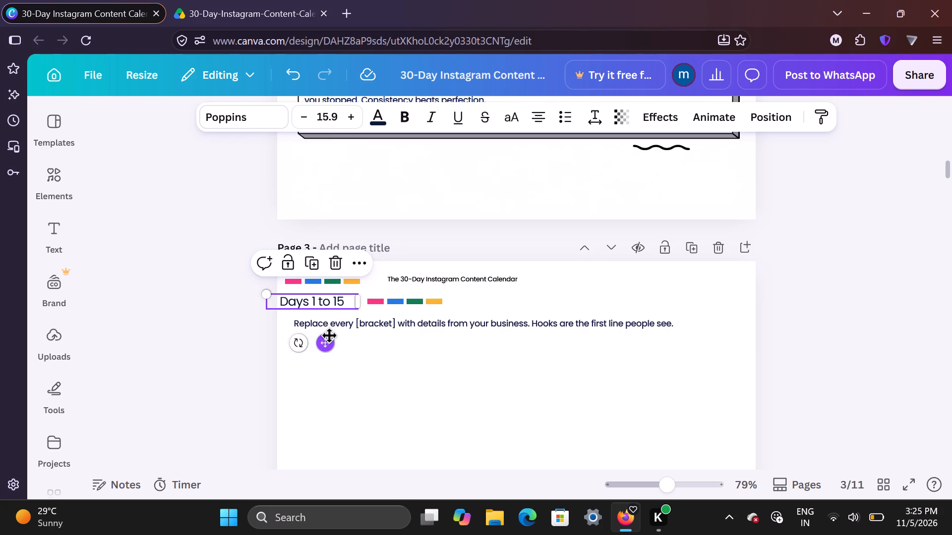
left_click_drag(329, 335, 340, 335)
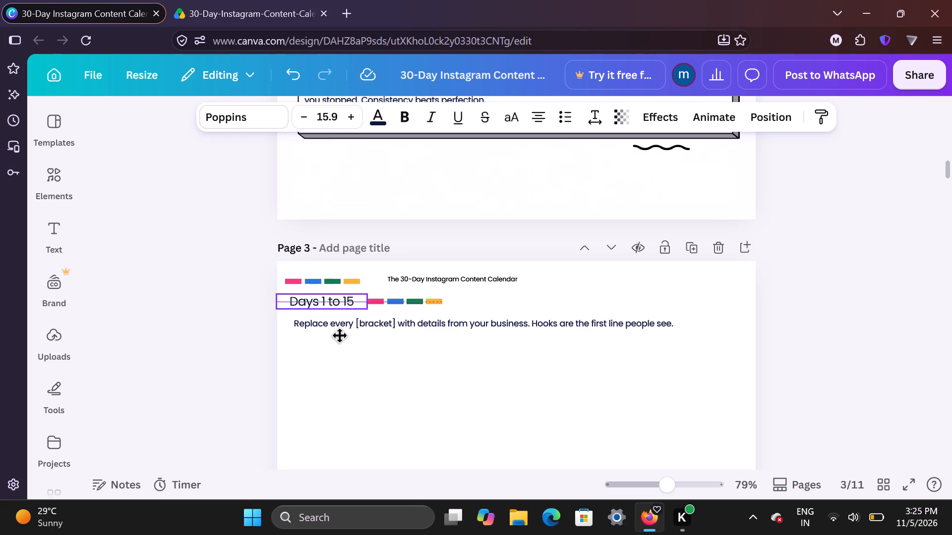
left_click_drag(340, 335, 342, 336)
left_click(401, 340)
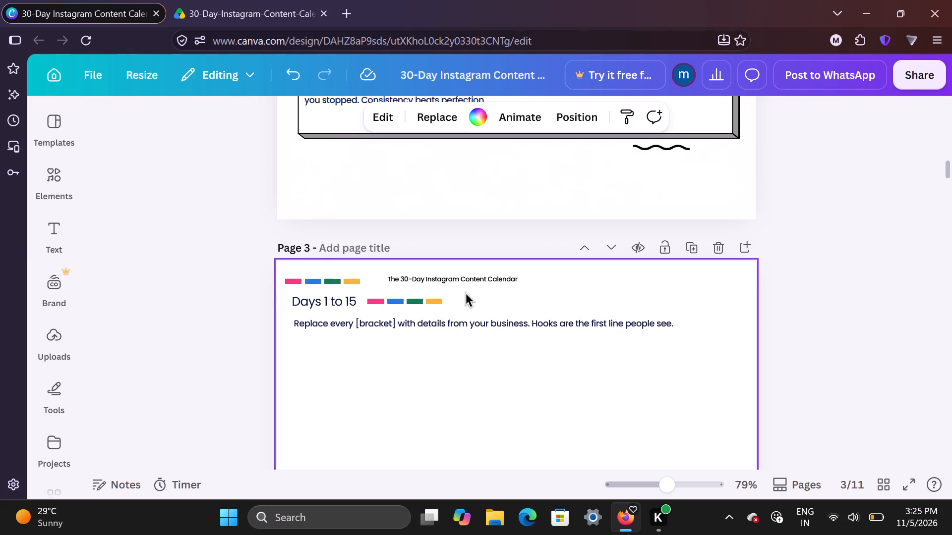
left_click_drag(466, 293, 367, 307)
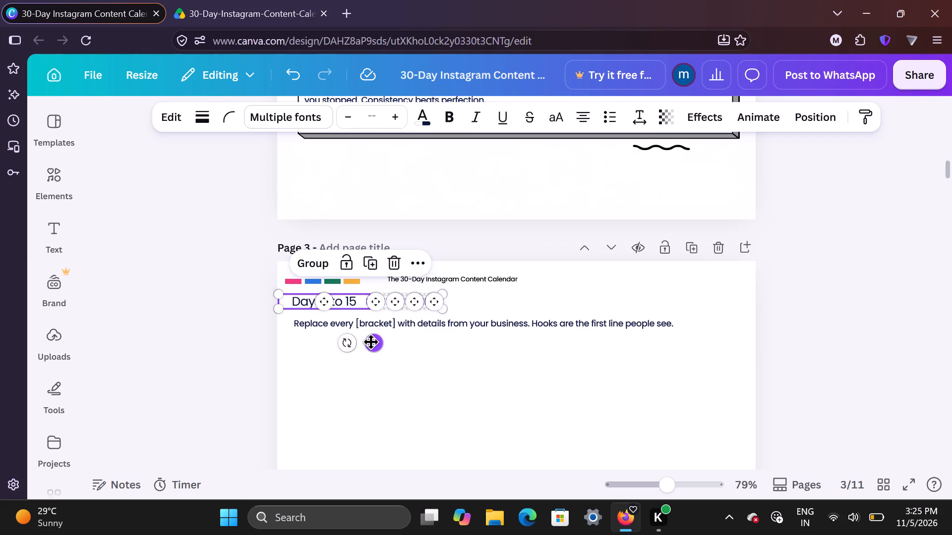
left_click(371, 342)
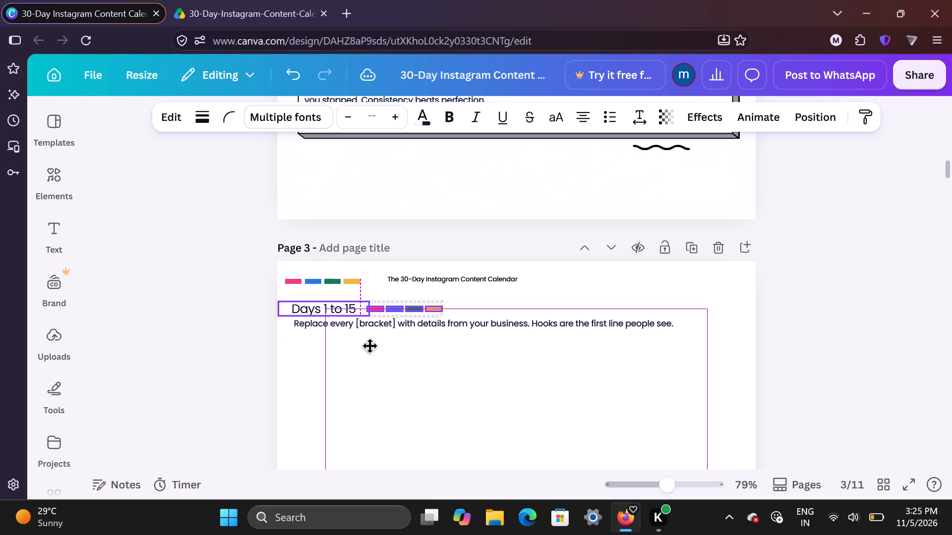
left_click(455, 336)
Narrow the "Days 1 to 15" text box on page 3 and line the heading up with the text line below.
left_click(332, 297)
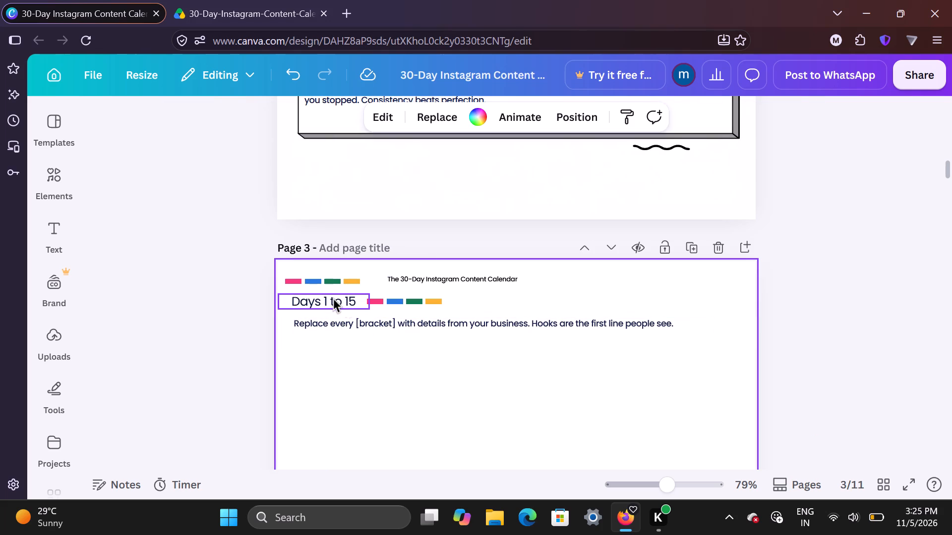
left_click_drag(369, 300, 360, 300)
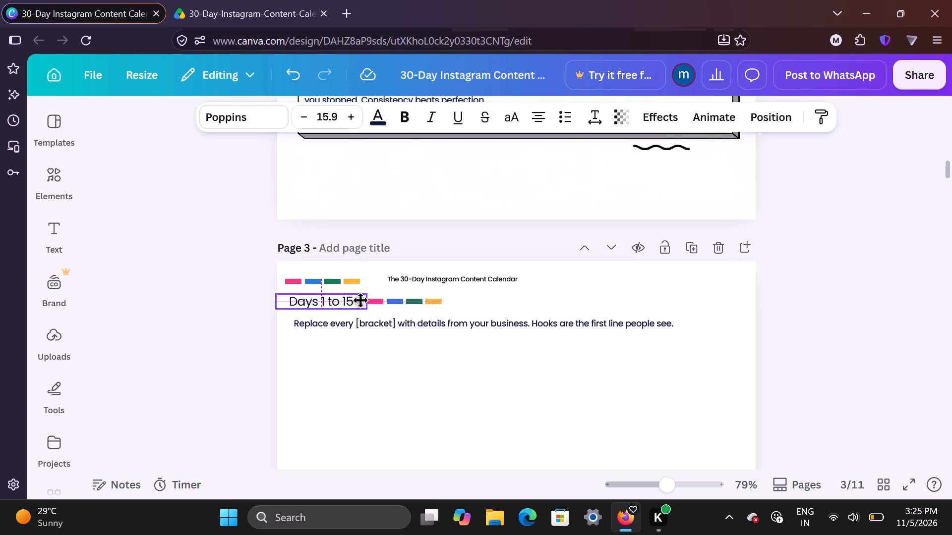
left_click_drag(360, 300, 360, 301)
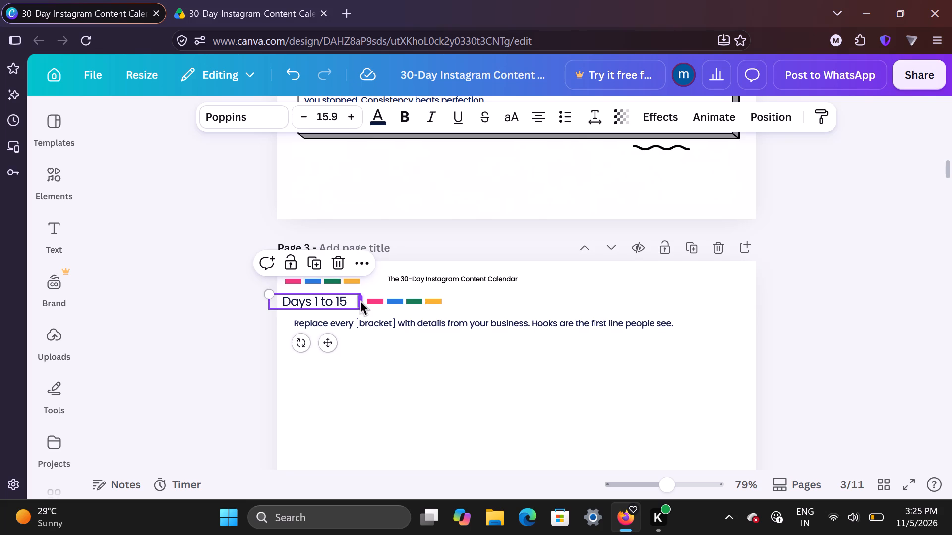
left_click_drag(361, 301, 355, 302)
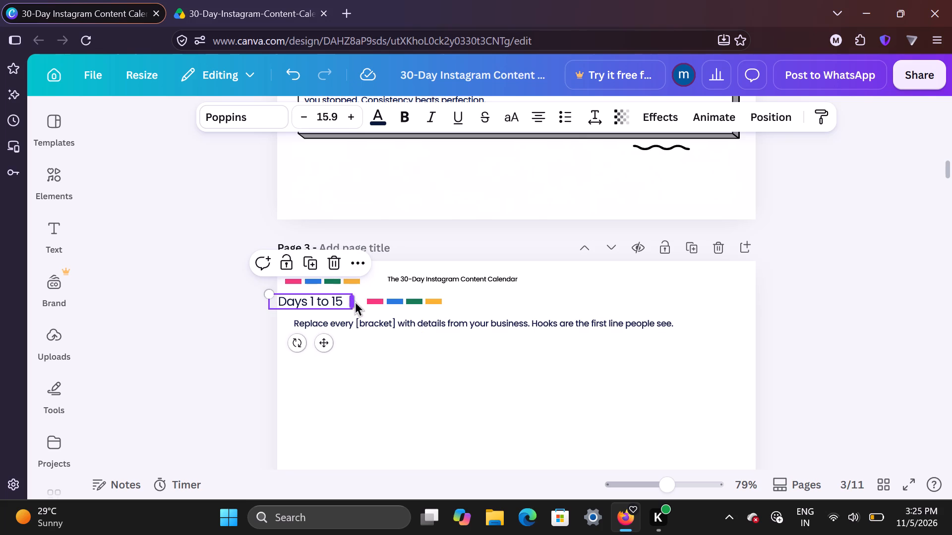
left_click_drag(327, 341, 338, 340)
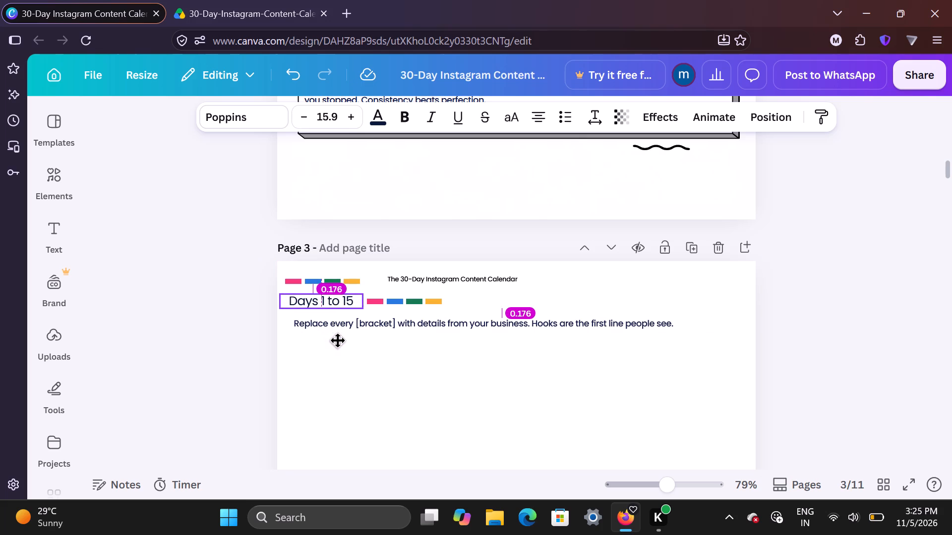
Fine-tune the positions of page 3's "Days 1 to 15" heading and the "Replace every [bracket]" line so their starting edges line up.
left_click_drag(338, 340, 338, 340)
left_click_drag(405, 326, 400, 326)
left_click(400, 326)
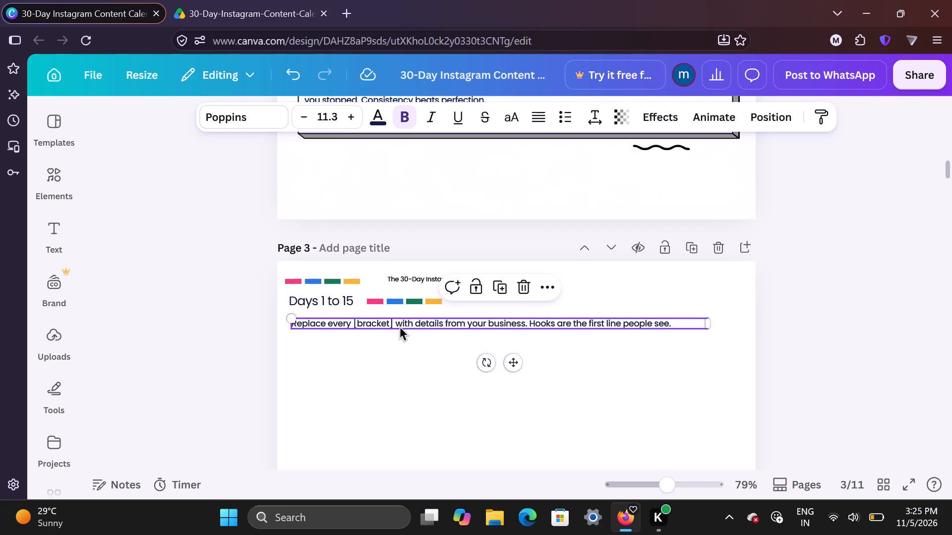
left_click(645, 387)
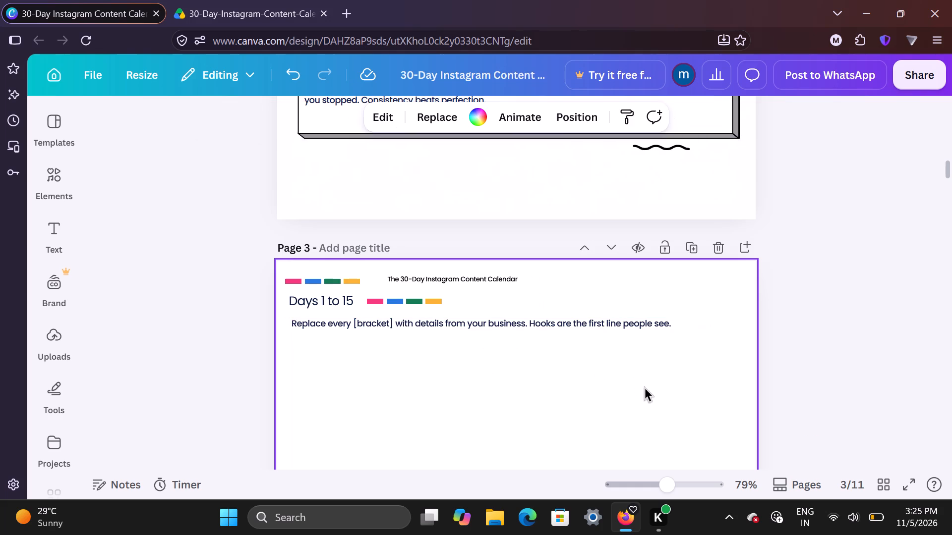
left_click_drag(352, 303, 352, 308)
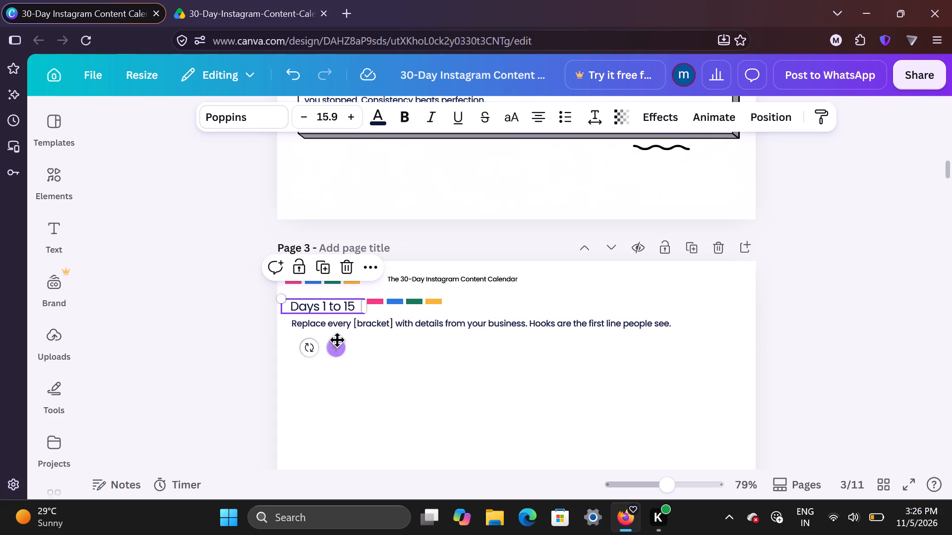
left_click_drag(337, 342, 337, 336)
Set the corner rounding of the four coloured bars beside the "Days 1 to 15" heading to 100.
left_click_drag(451, 291, 377, 308)
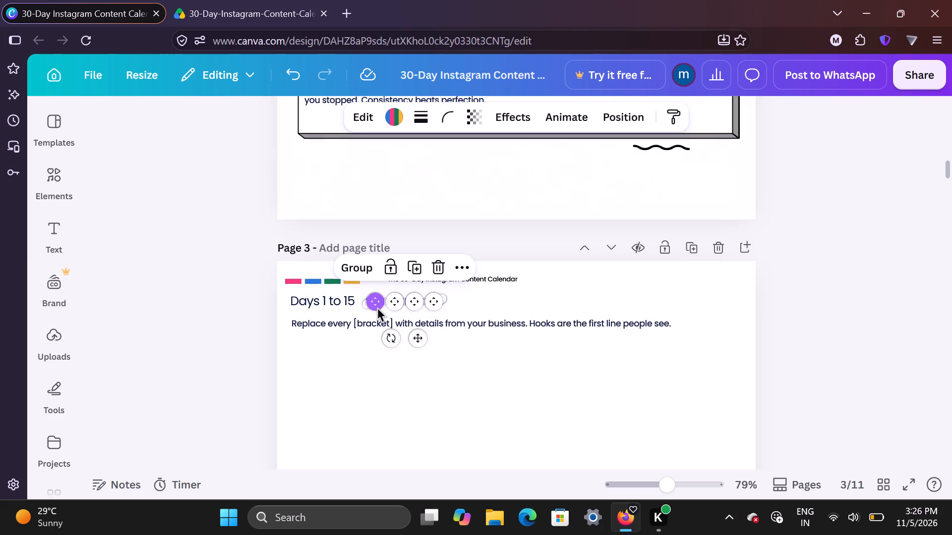
left_click(442, 121)
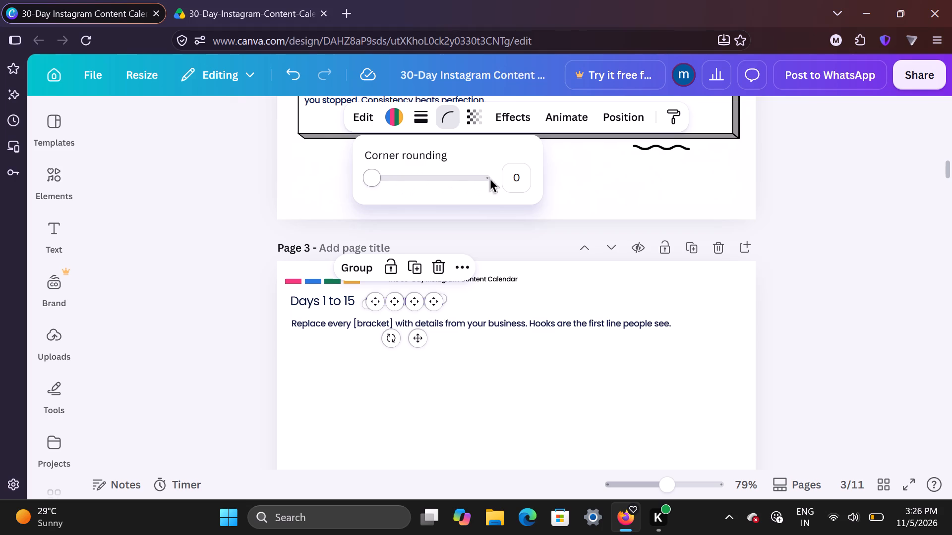
left_click(485, 179)
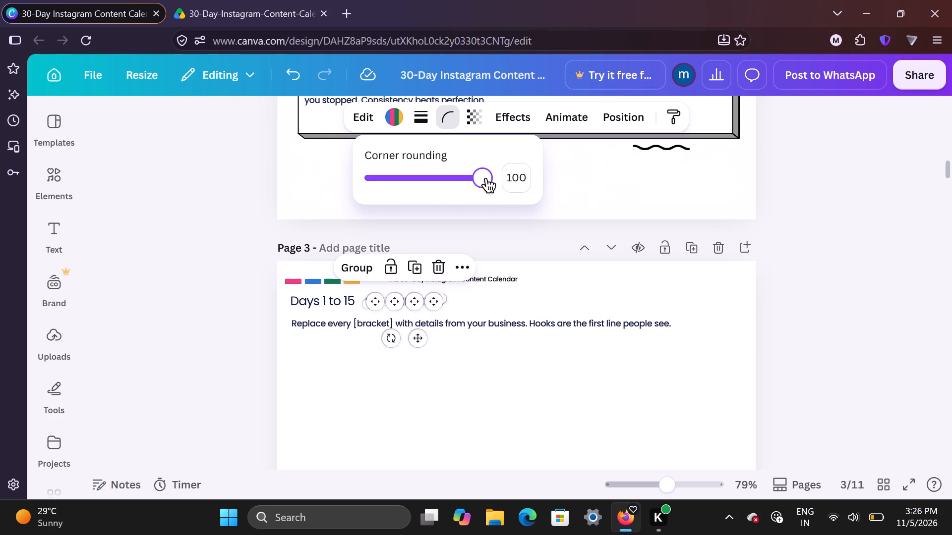
left_click(672, 292)
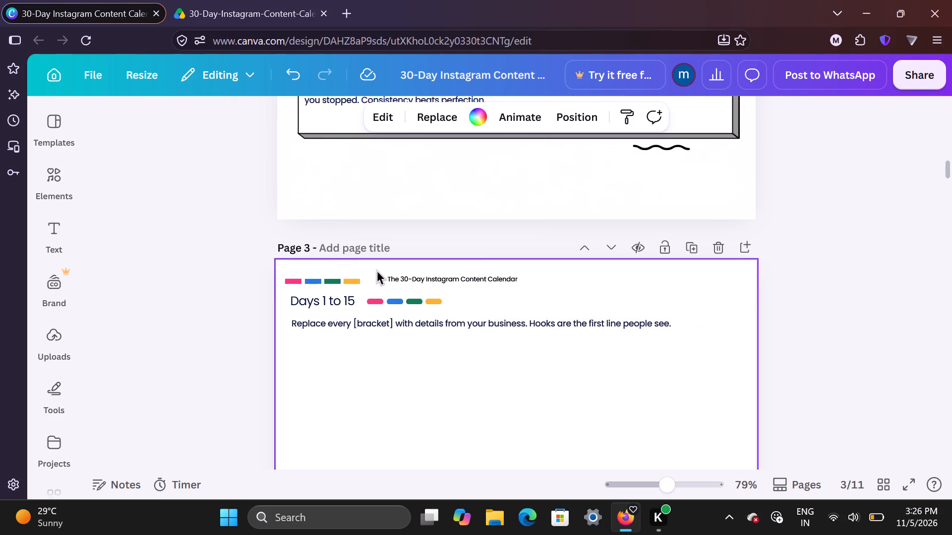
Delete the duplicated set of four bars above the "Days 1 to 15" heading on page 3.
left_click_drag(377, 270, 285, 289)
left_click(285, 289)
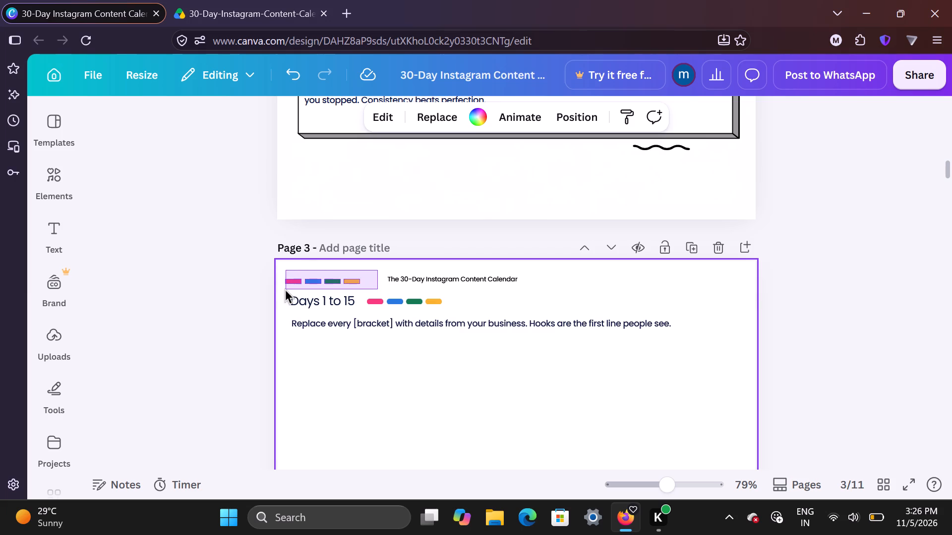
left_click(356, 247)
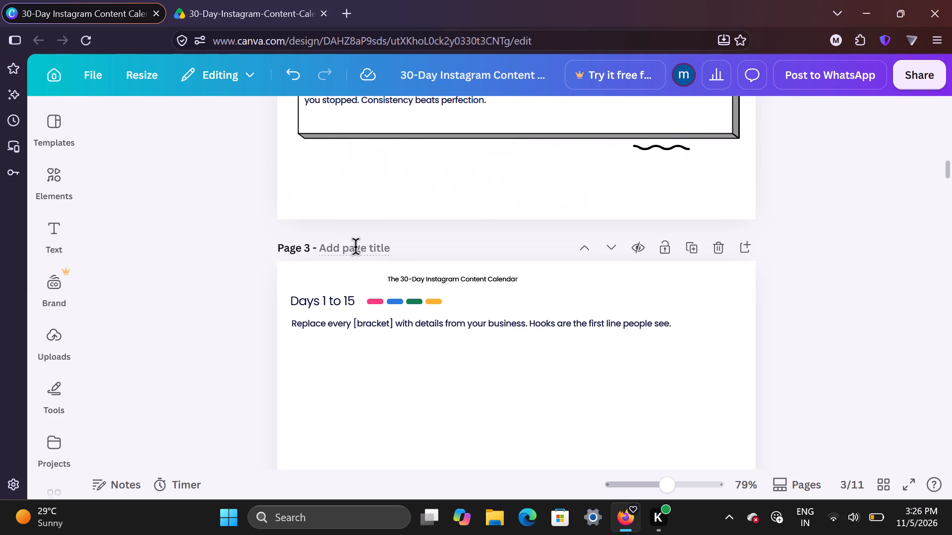
Move the four rounded bars from beside "Days 1 to 15" to above it, level with the "The 30-Day Instagram Content Calendar" text.
left_click_drag(461, 295, 367, 313)
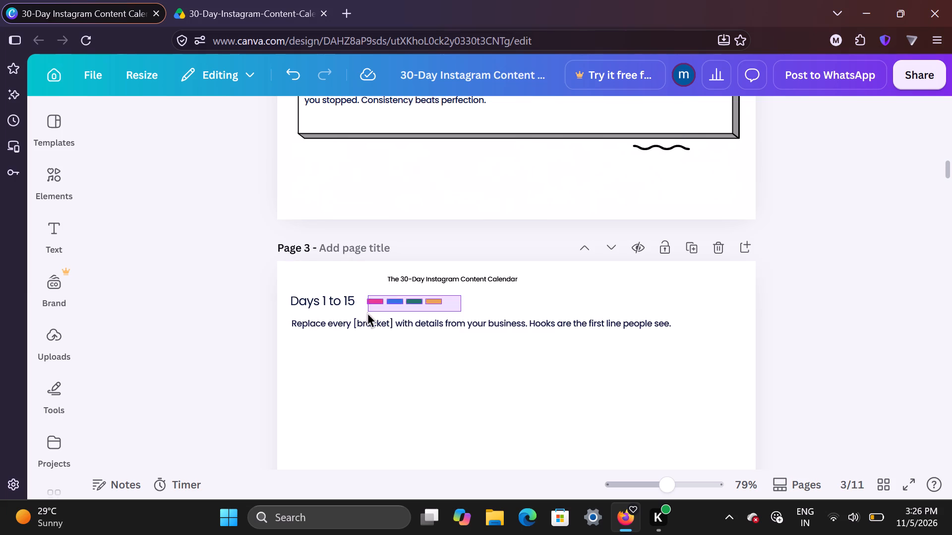
left_click_drag(367, 313, 367, 311)
left_click_drag(367, 311, 365, 311)
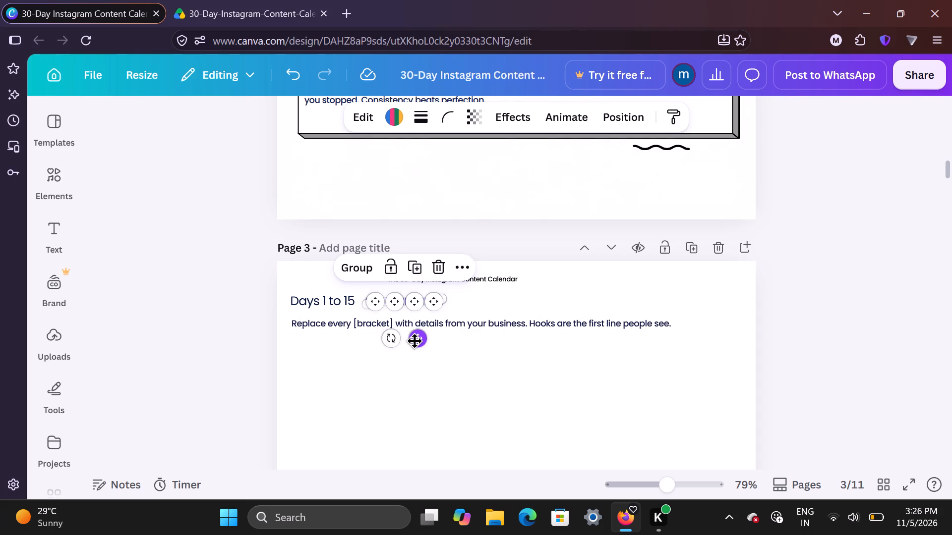
left_click_drag(415, 341, 332, 316)
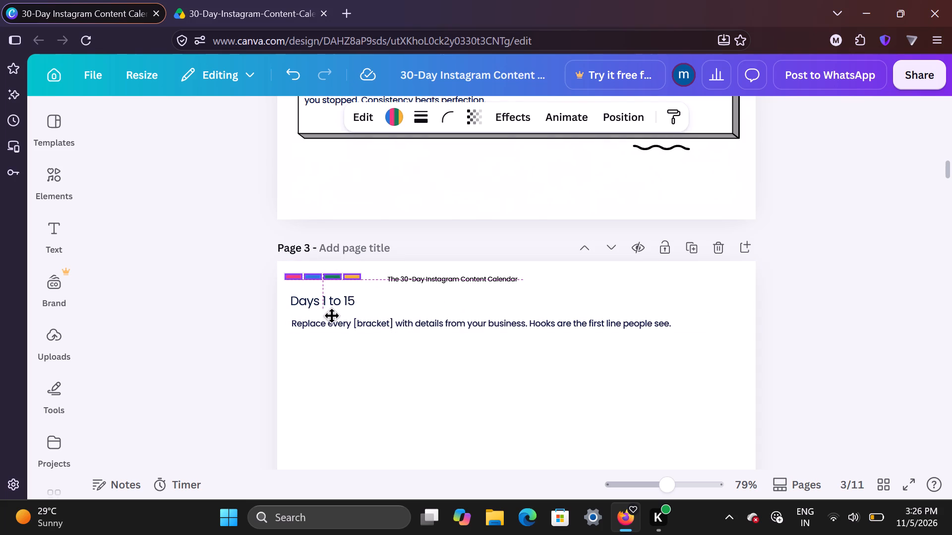
left_click_drag(332, 316, 333, 316)
left_click_drag(333, 316, 334, 319)
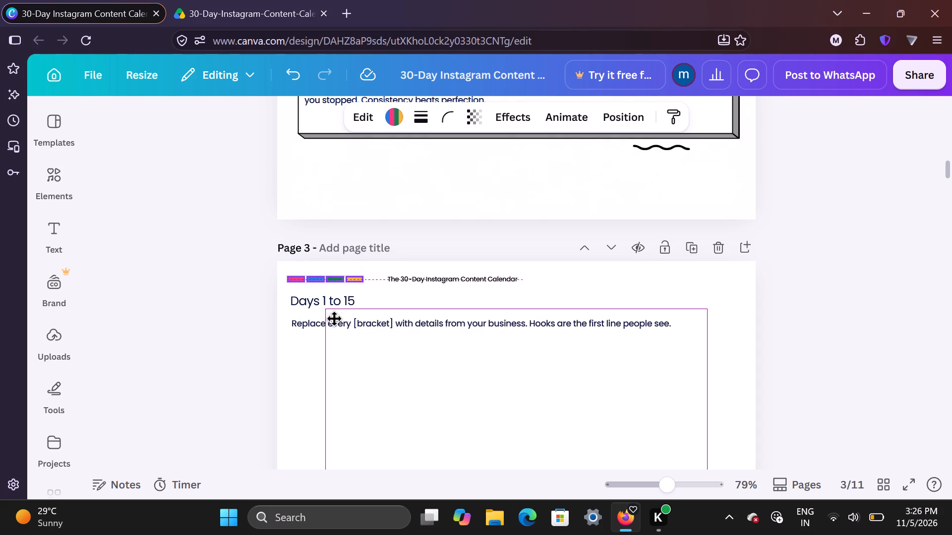
left_click_drag(334, 319, 334, 318)
left_click(603, 297)
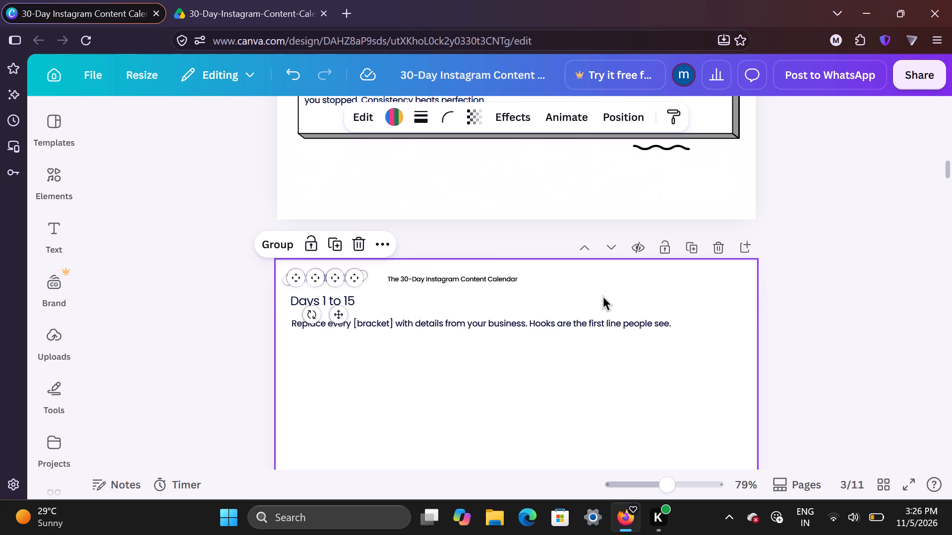
Move the "The 30-Day Instagram Content Calendar" text on page 3 closer to the four coloured bars.
left_click_drag(457, 283, 456, 283)
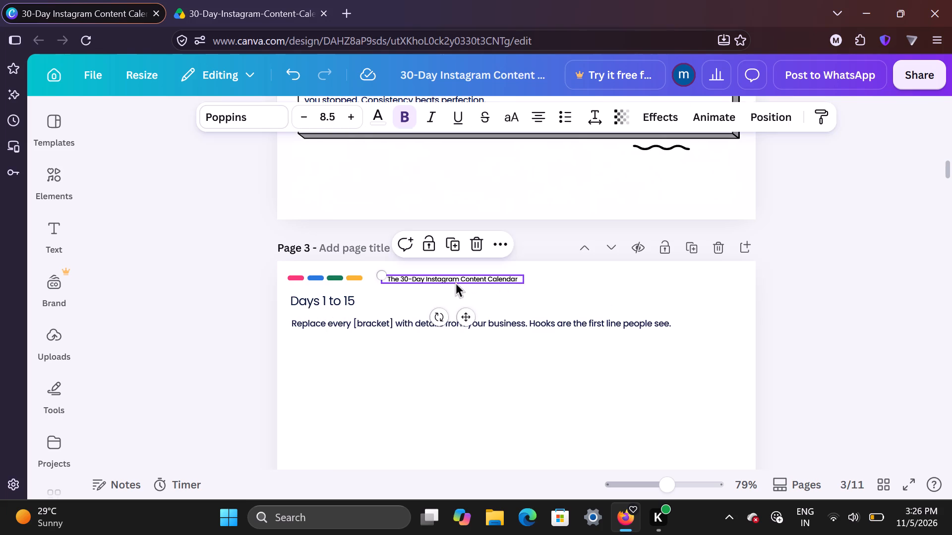
left_click_drag(456, 283, 442, 284)
Lower the "Replace every [bracket]" line and the "Days 1 to 15" heading on page 3, widening the gap beneath the coloured bars.
scroll(436, 354, "down", 1)
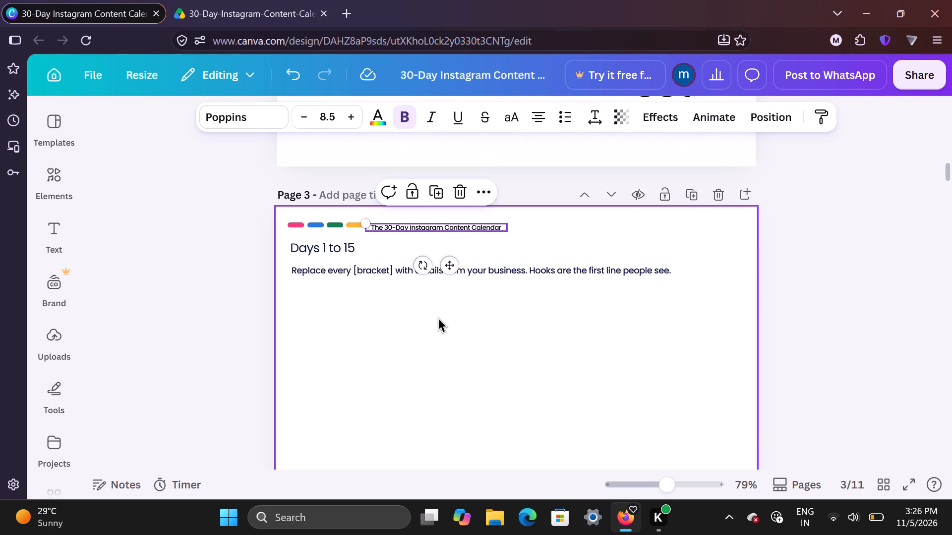
left_click_drag(509, 273, 510, 288)
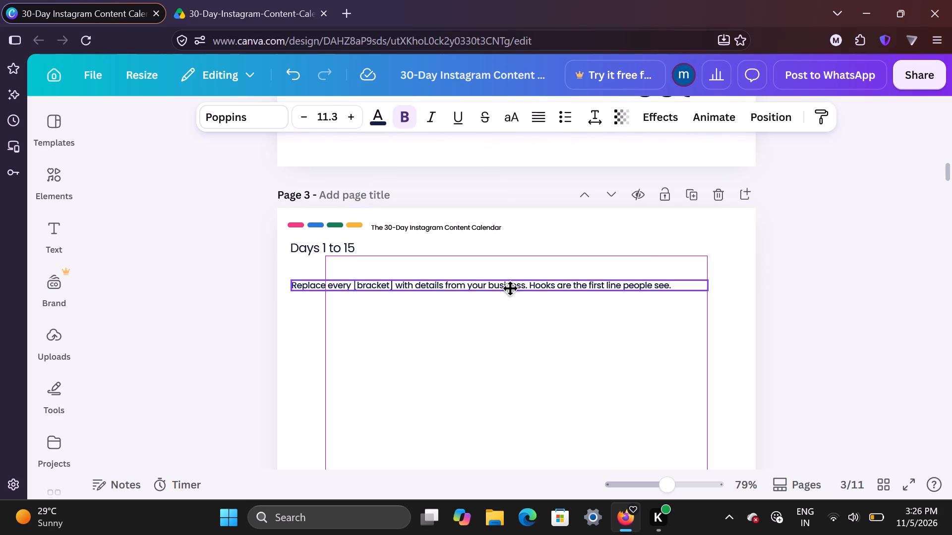
left_click_drag(510, 288, 510, 296)
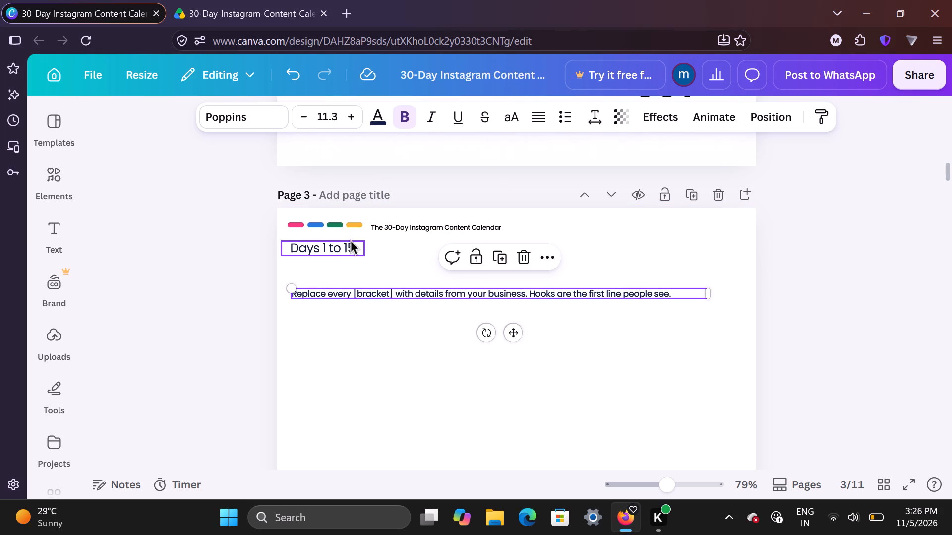
left_click_drag(345, 243, 345, 260)
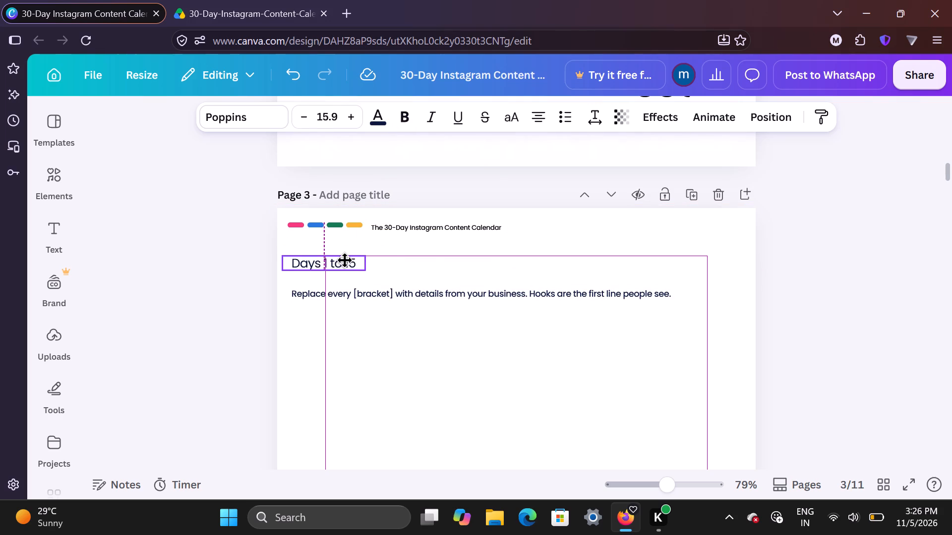
left_click_drag(345, 260, 347, 261)
Enlarge the "Days 1 to 15" heading to about size 24.2 and align its text with the start of the line below.
left_click_drag(286, 254, 268, 249)
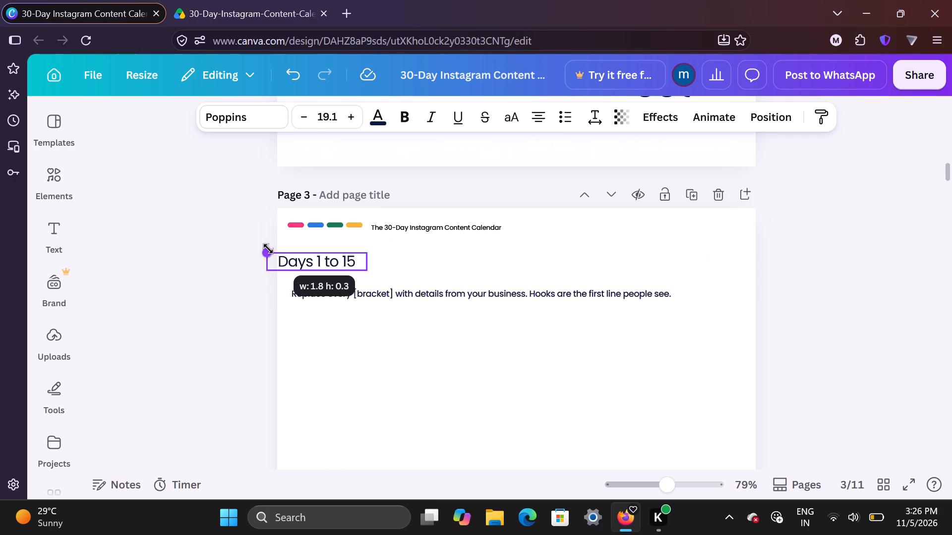
left_click_drag(268, 249, 243, 242)
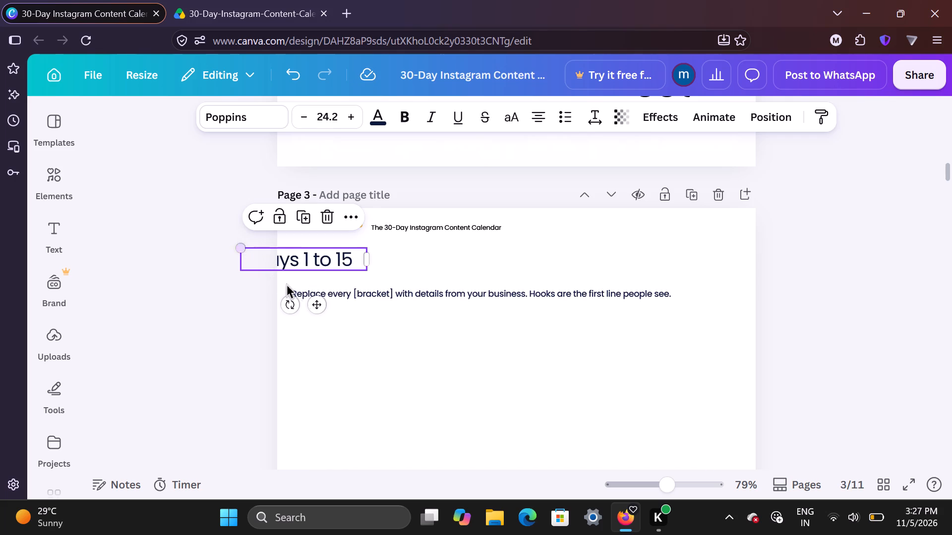
left_click_drag(321, 301, 364, 301)
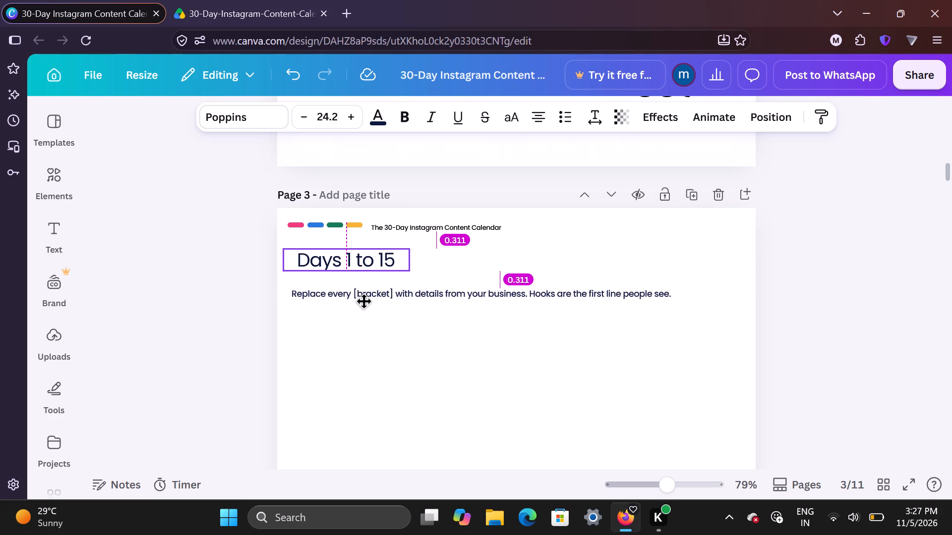
left_click_drag(364, 301, 357, 305)
Raise the "Replace every [bracket]" line so it sits closer beneath the enlarged "Days 1 to 15" heading.
left_click_drag(477, 293, 477, 283)
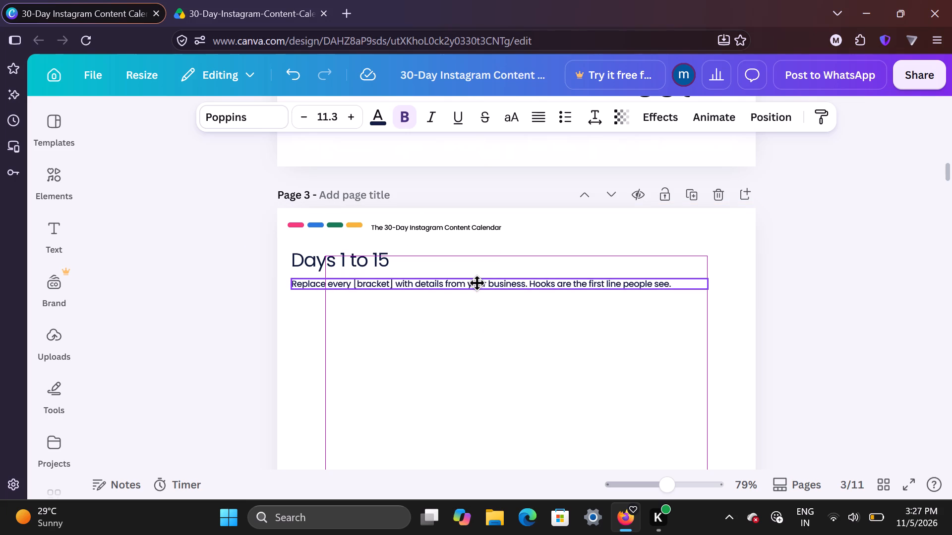
left_click_drag(477, 283, 477, 286)
left_click(579, 320)
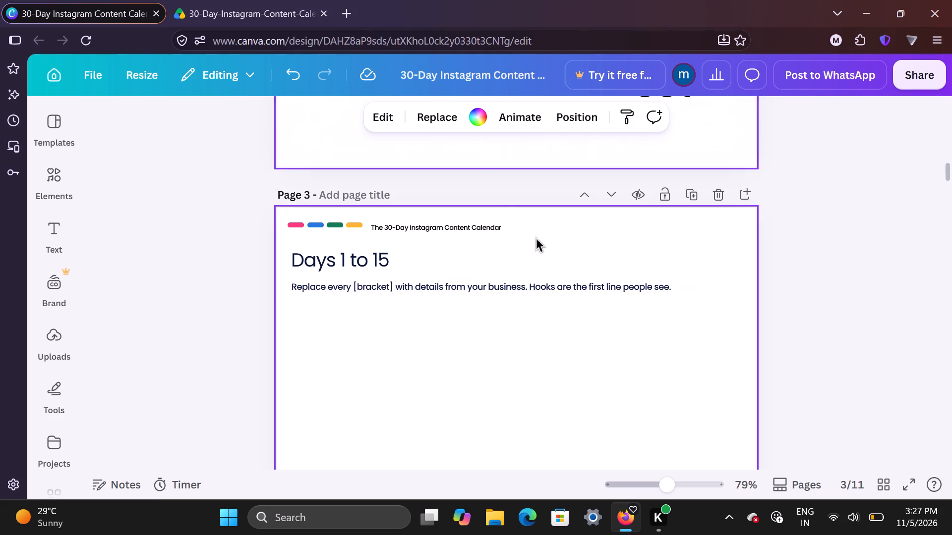
Check the layout of the reference PDF's Days 1 to 15 page, then return to the Canva design.
left_click(180, 0)
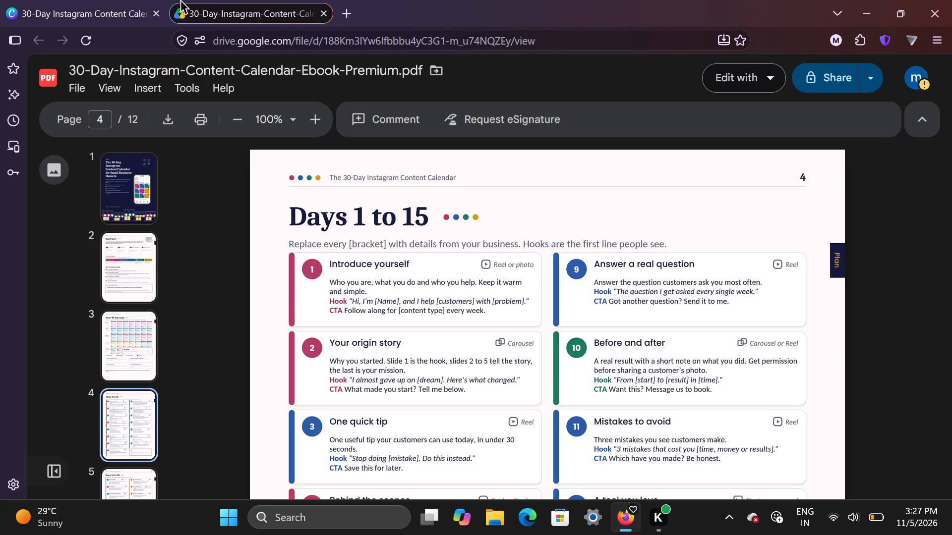
left_click(106, 0)
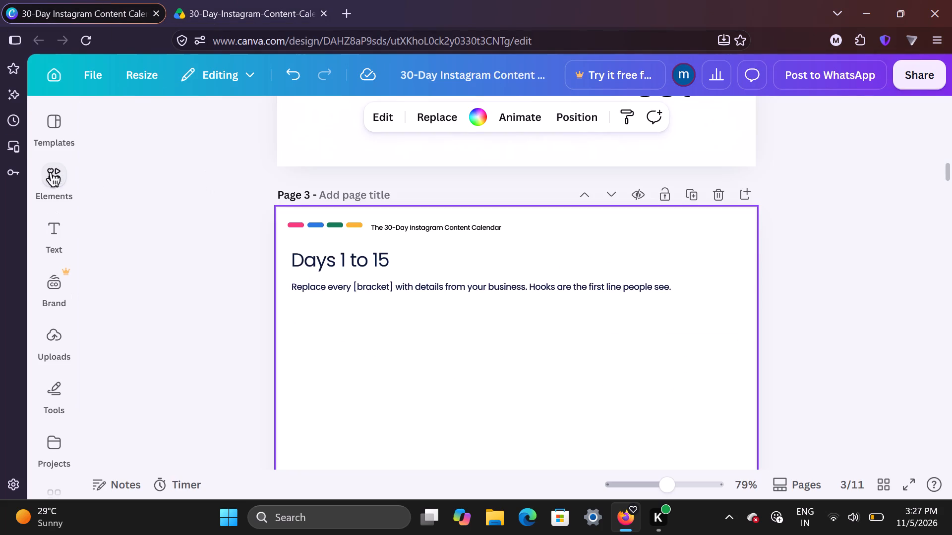
Search the template library for "text box".
left_click(59, 128)
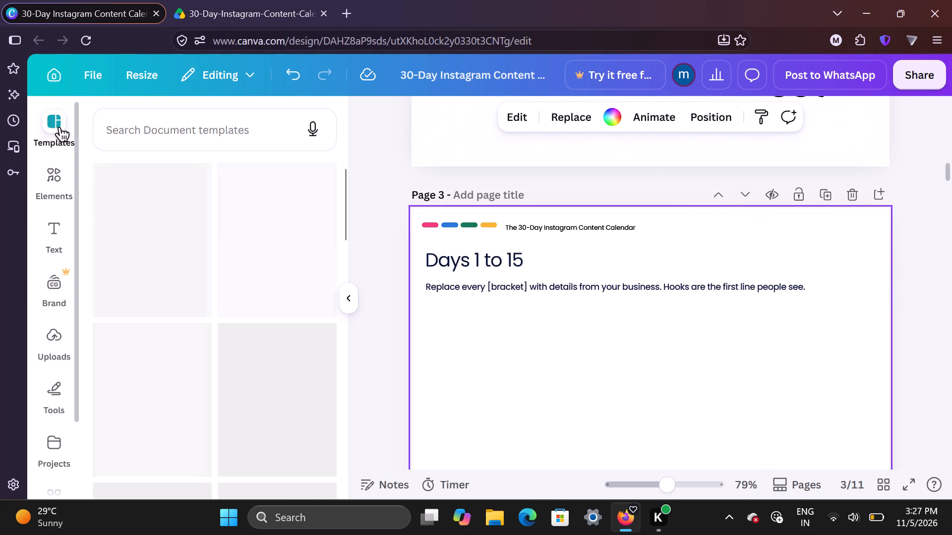
left_click(179, 133)
type("te")
type("xt")
key("space")
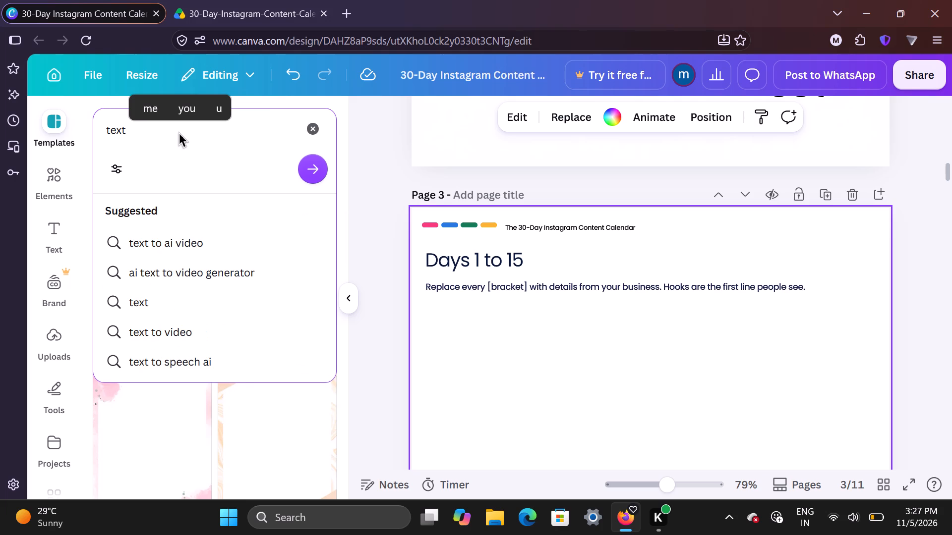
key("t")
key("BackSpace")
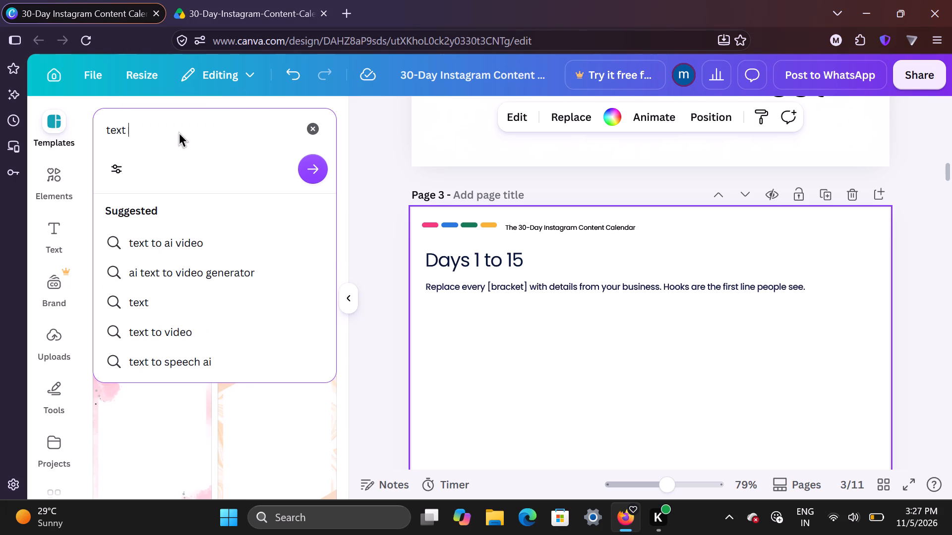
type("box")
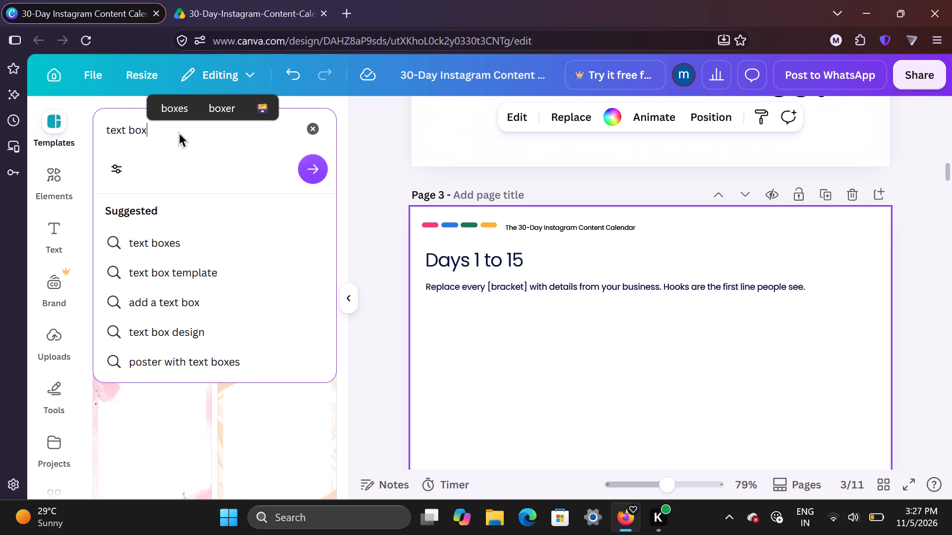
key("Return")
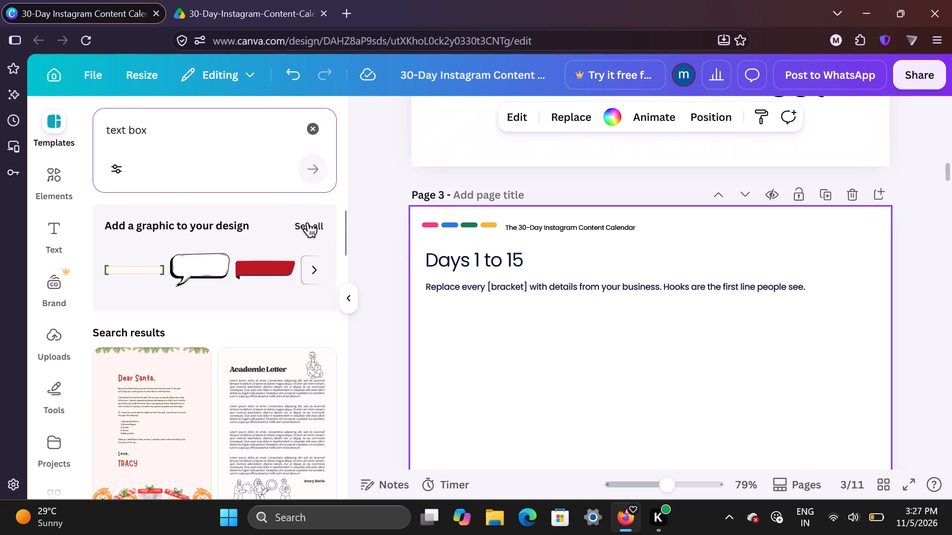
Expand the "text box" search to the full set of matching graphics elements.
scroll(268, 283, "left", 1)
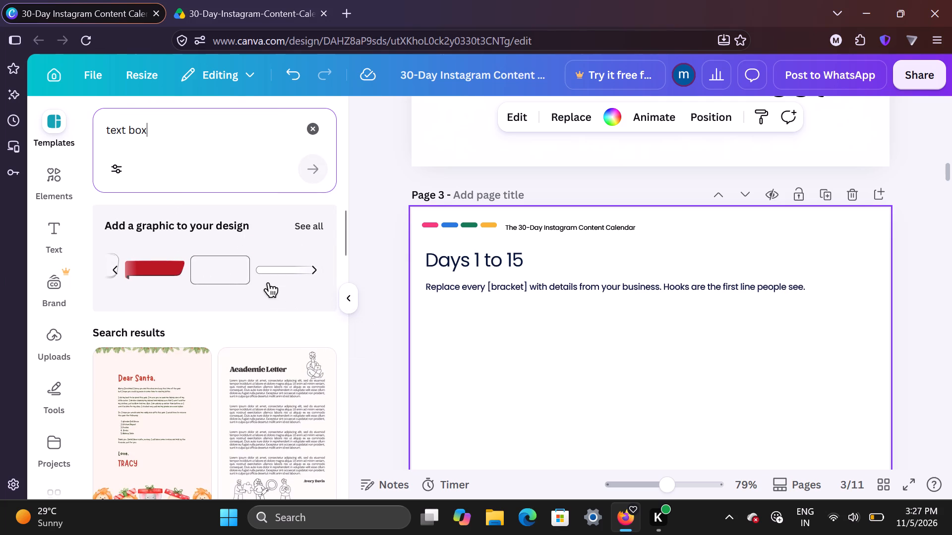
scroll(268, 283, "left", 1)
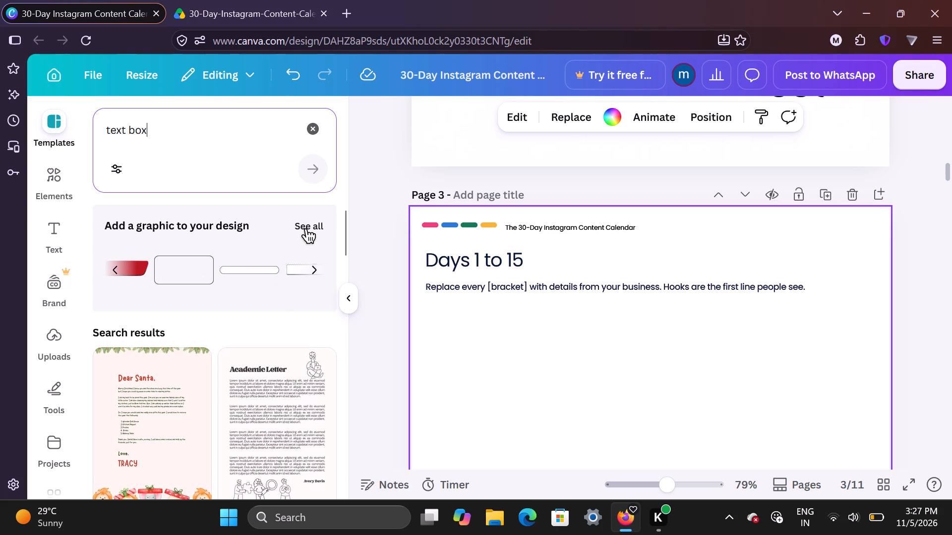
left_click(306, 229)
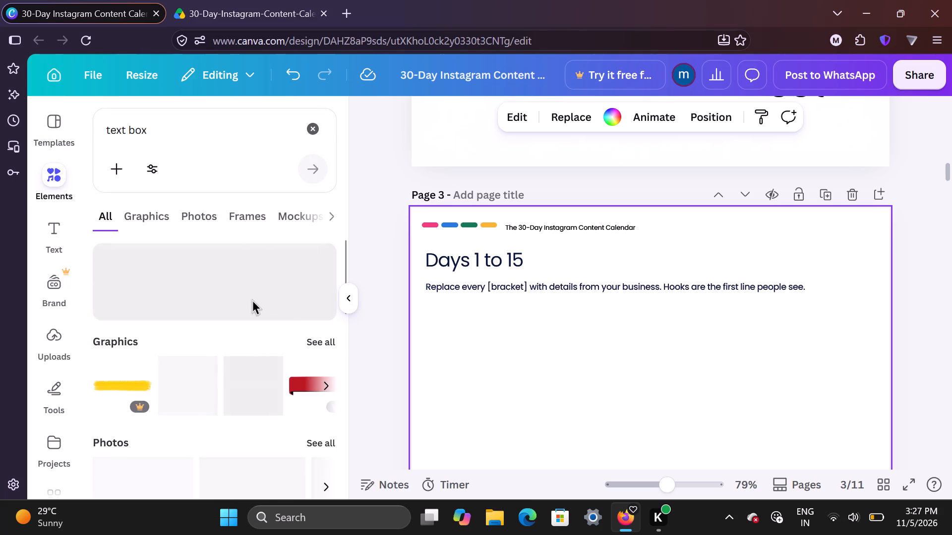
scroll(252, 300, "down", 3)
scroll(252, 300, "up", 2)
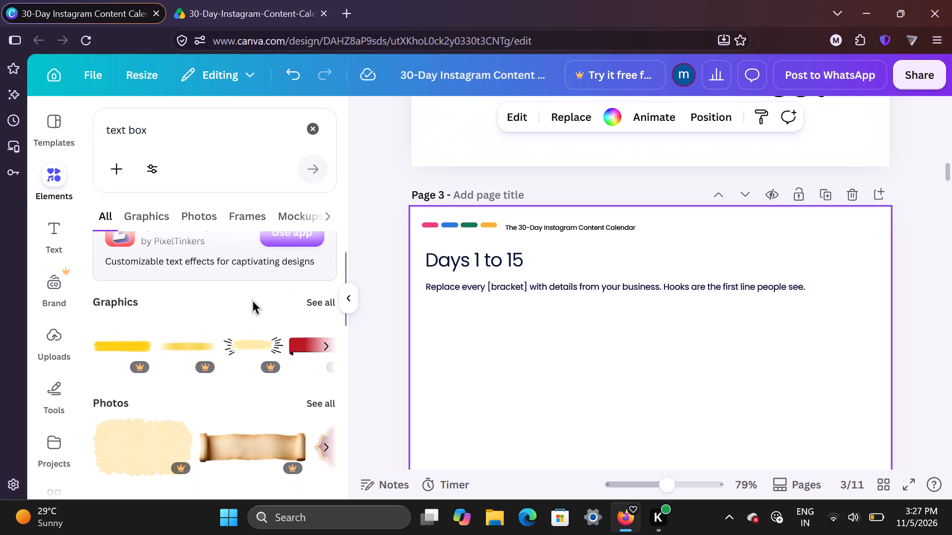
scroll(252, 300, "up", 2)
scroll(297, 388, "left", 3)
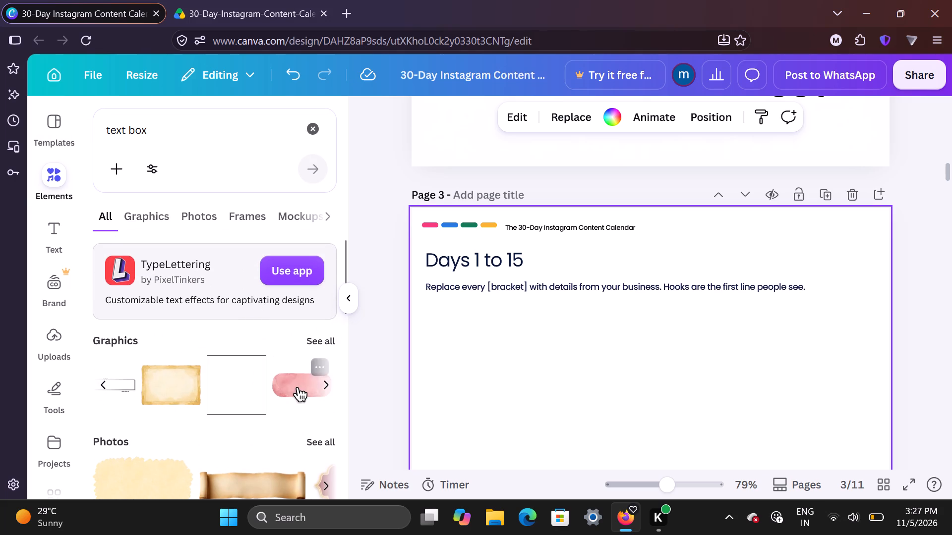
left_click(316, 344)
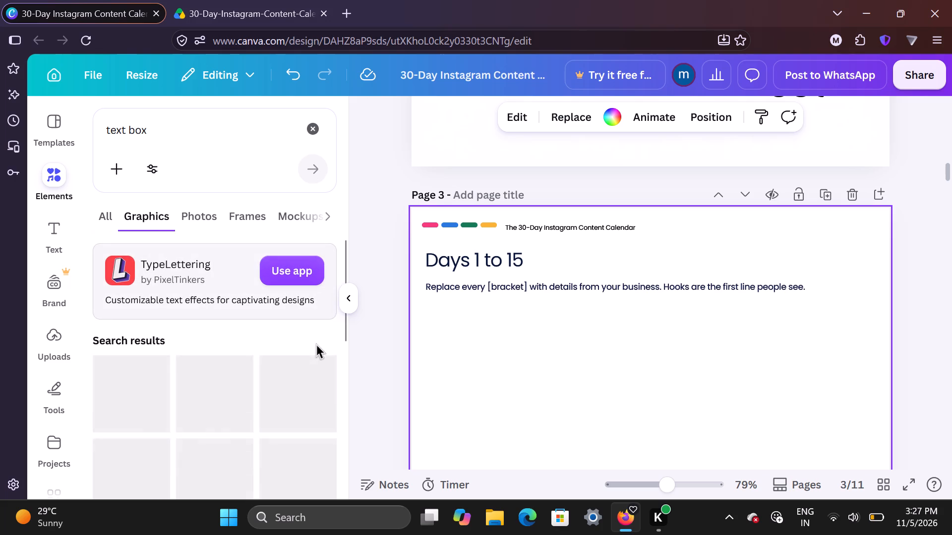
Browse the "text box" graphics for a box suited to page 3, comparing them with page 2's boxes and page 3's blank area.
scroll(316, 344, "down", 1)
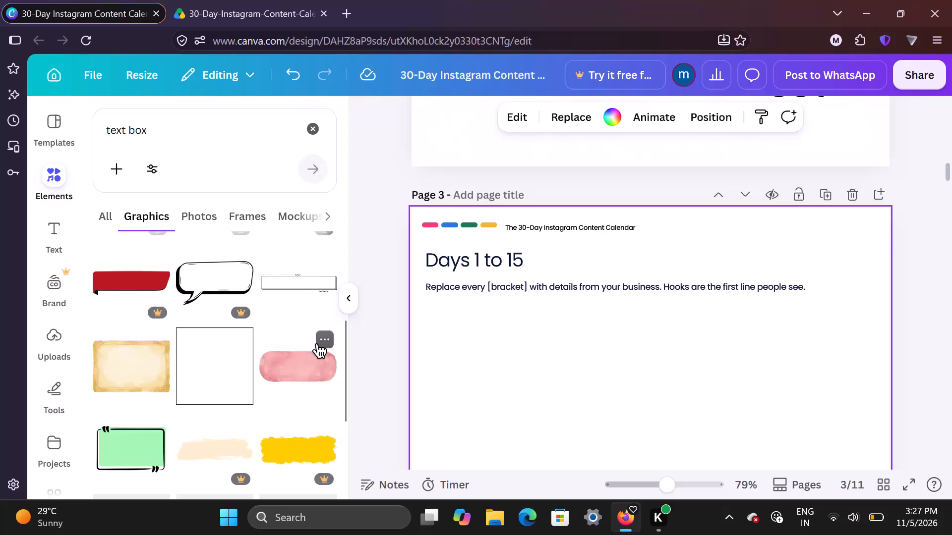
scroll(316, 344, "down", 3)
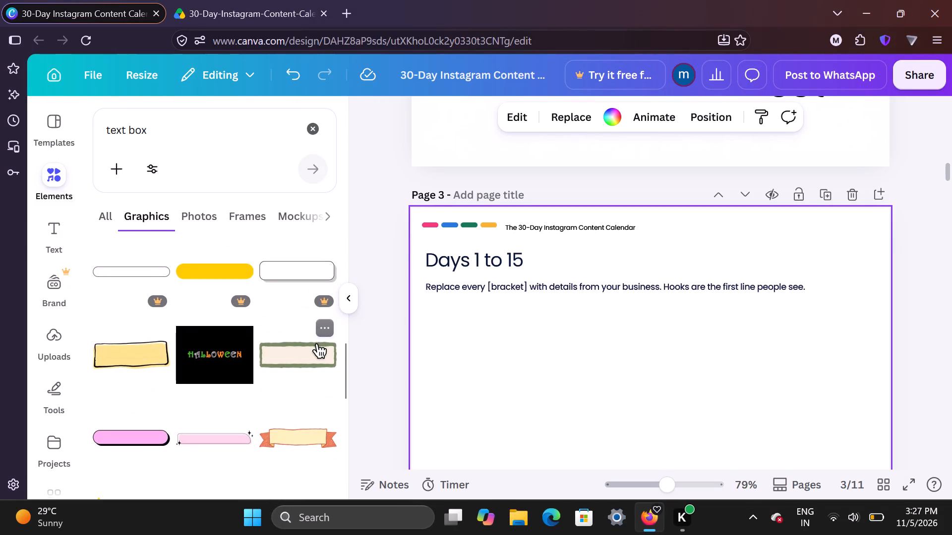
scroll(316, 344, "down", 6)
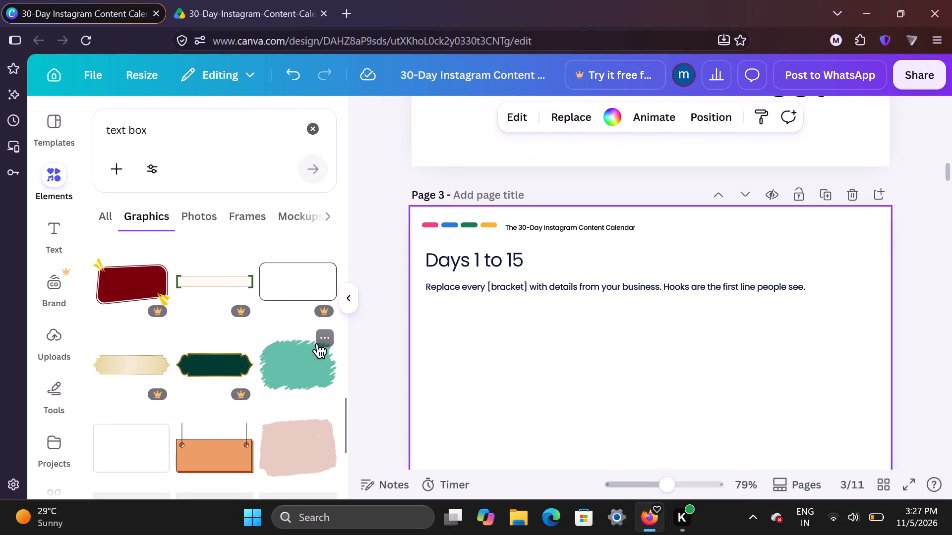
scroll(489, 373, "up", 3)
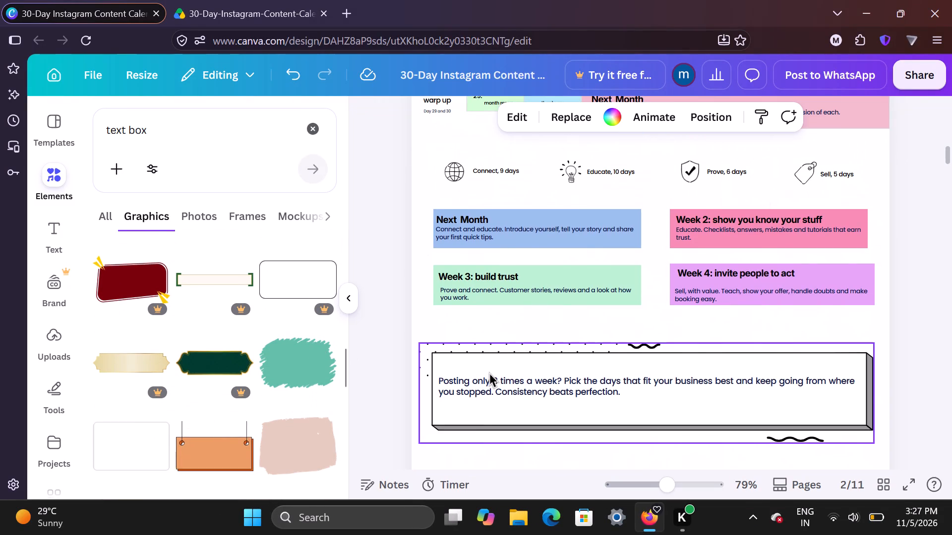
scroll(489, 373, "down", 2)
scroll(328, 386, "up", 3)
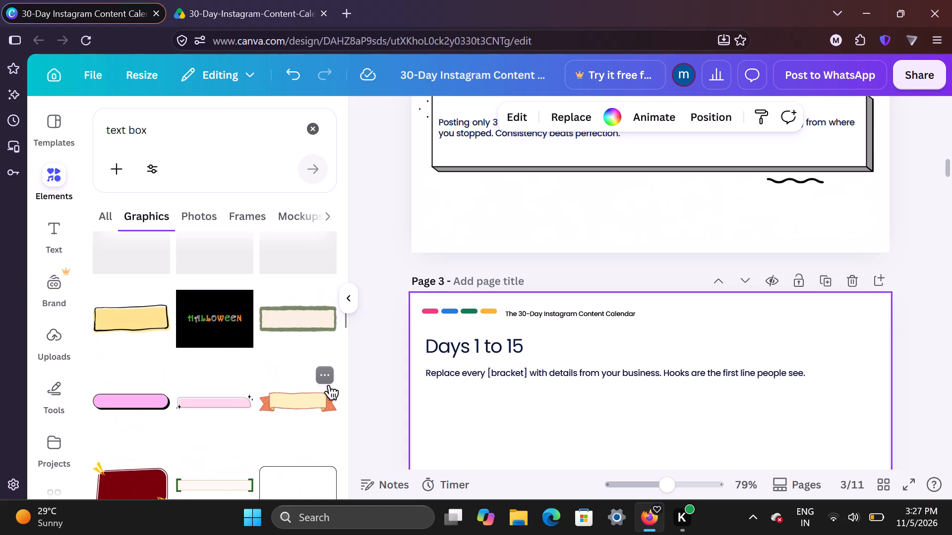
scroll(328, 386, "up", 1)
scroll(355, 429, "up", 1)
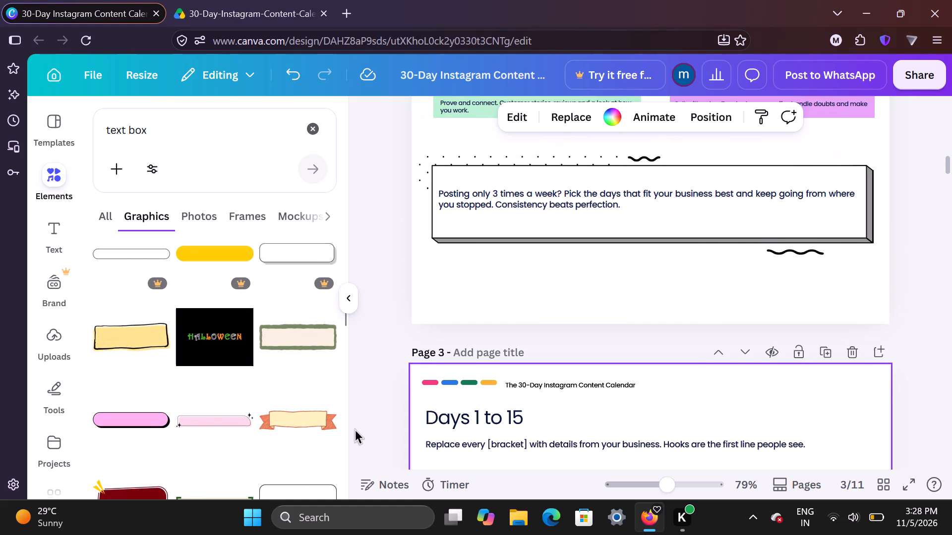
scroll(355, 429, "up", 1)
scroll(251, 349, "up", 3)
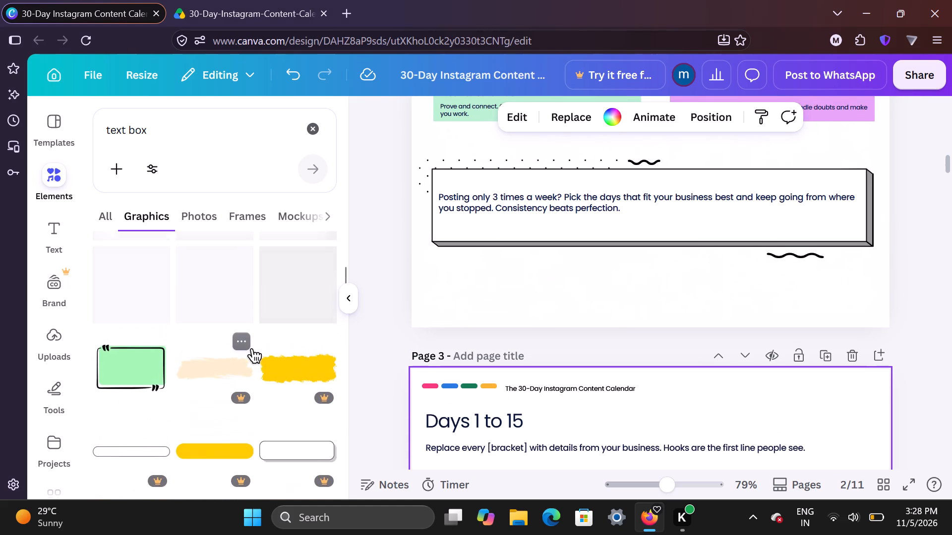
scroll(251, 349, "up", 3)
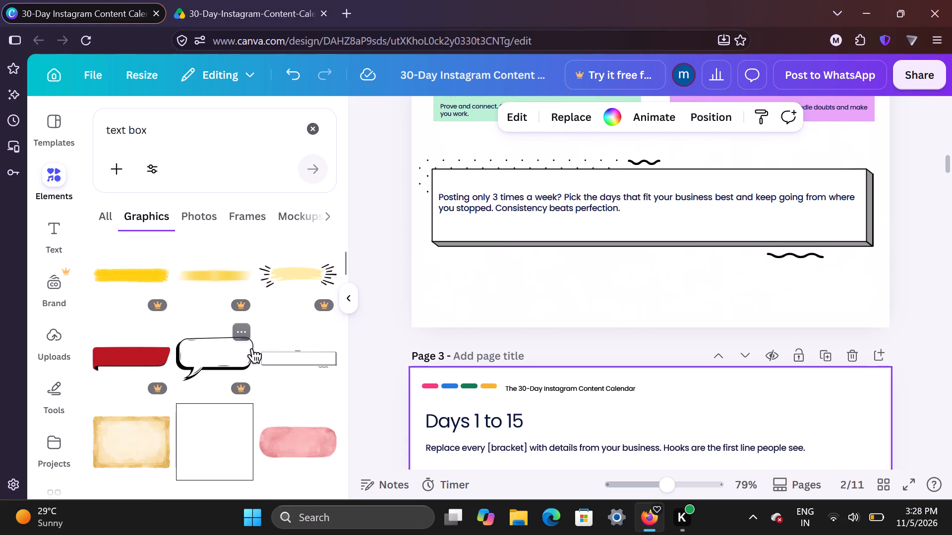
scroll(251, 349, "up", 1)
scroll(535, 425, "down", 2)
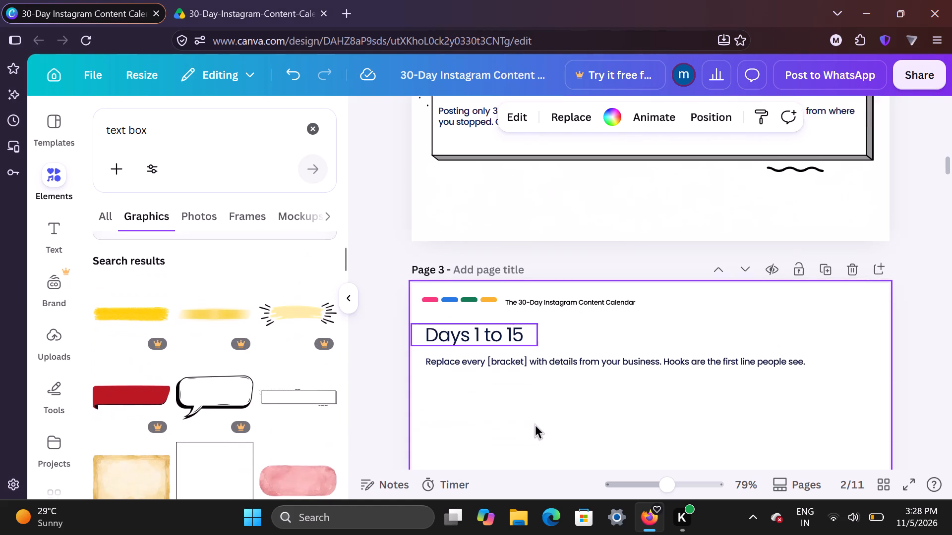
scroll(535, 425, "down", 3)
scroll(535, 425, "up", 1)
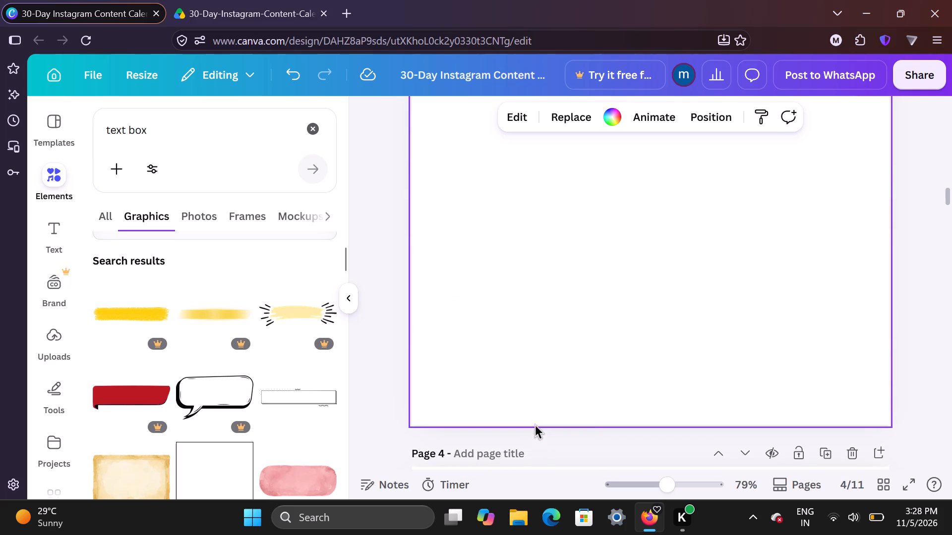
scroll(535, 425, "up", 3)
scroll(535, 425, "down", 5)
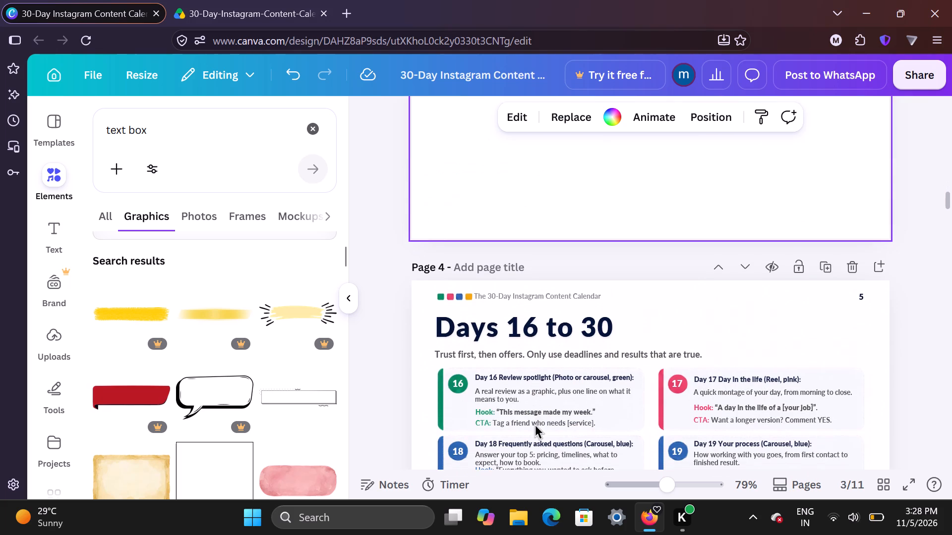
scroll(535, 425, "up", 3)
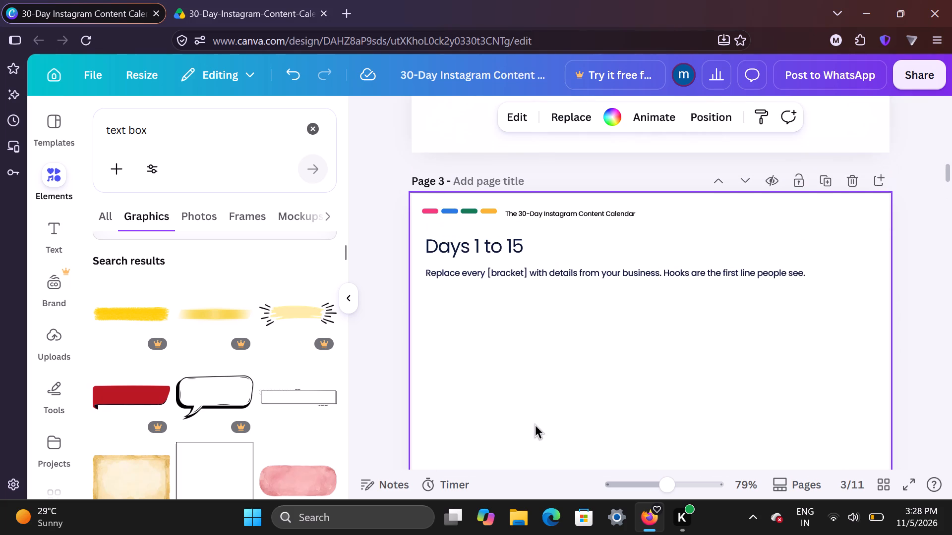
left_click(535, 425)
scroll(261, 436, "down", 5)
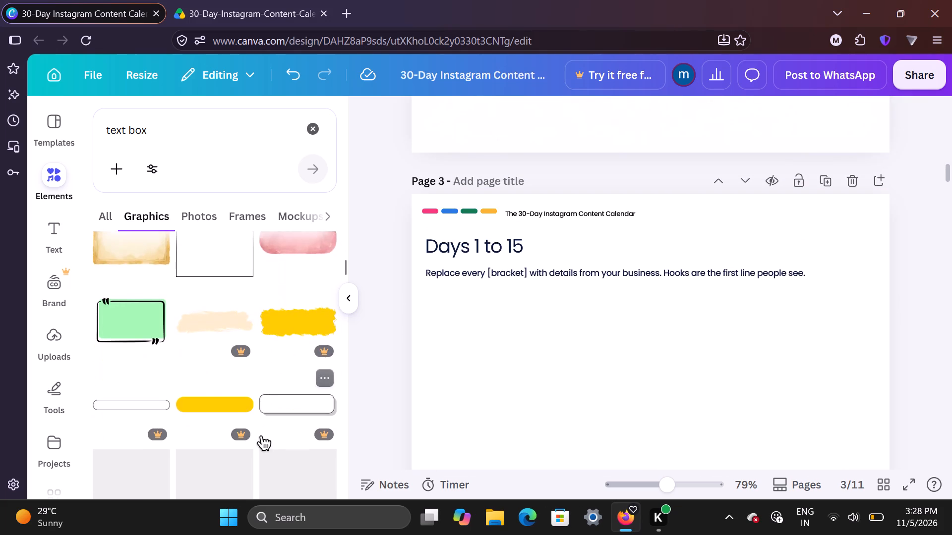
scroll(261, 436, "down", 3)
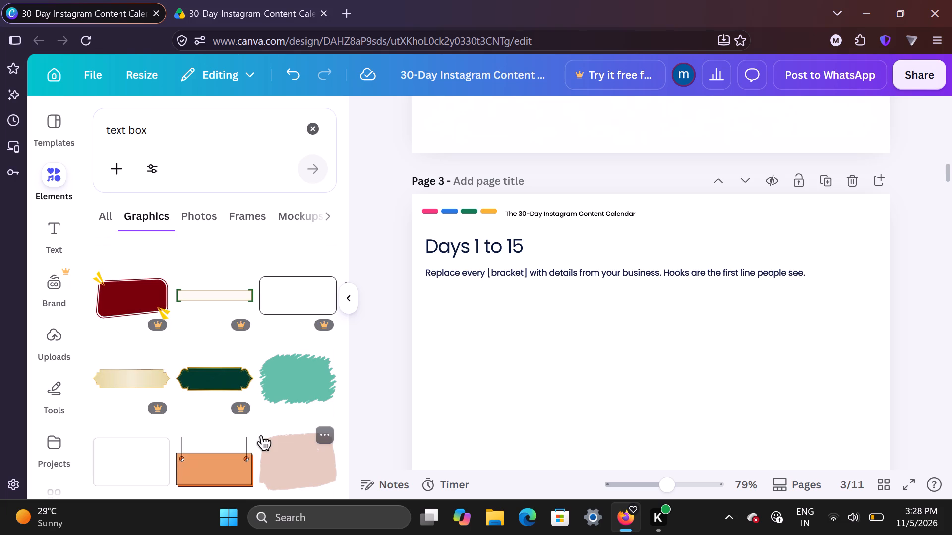
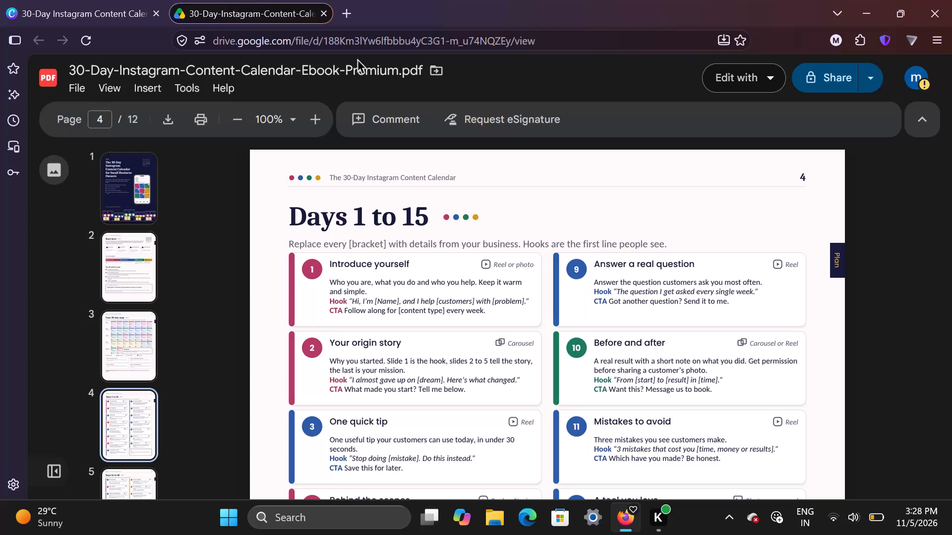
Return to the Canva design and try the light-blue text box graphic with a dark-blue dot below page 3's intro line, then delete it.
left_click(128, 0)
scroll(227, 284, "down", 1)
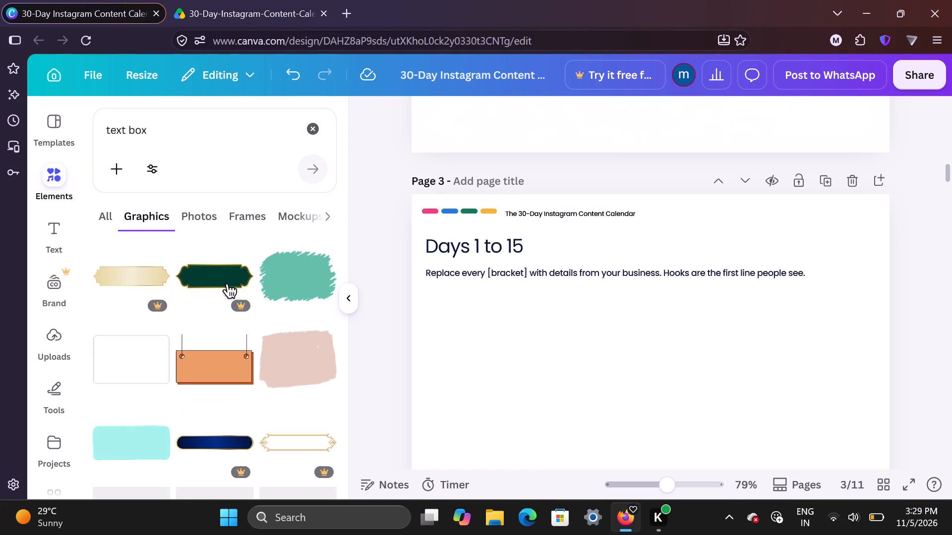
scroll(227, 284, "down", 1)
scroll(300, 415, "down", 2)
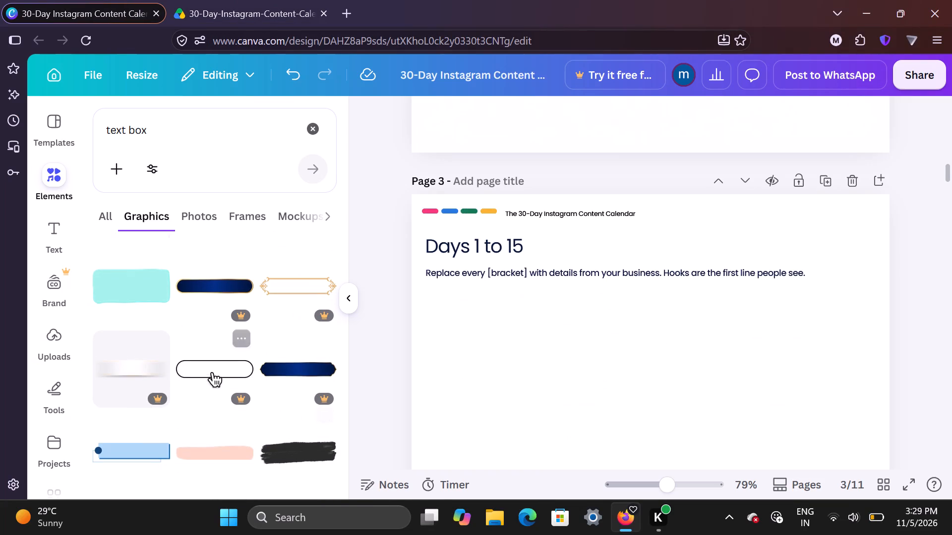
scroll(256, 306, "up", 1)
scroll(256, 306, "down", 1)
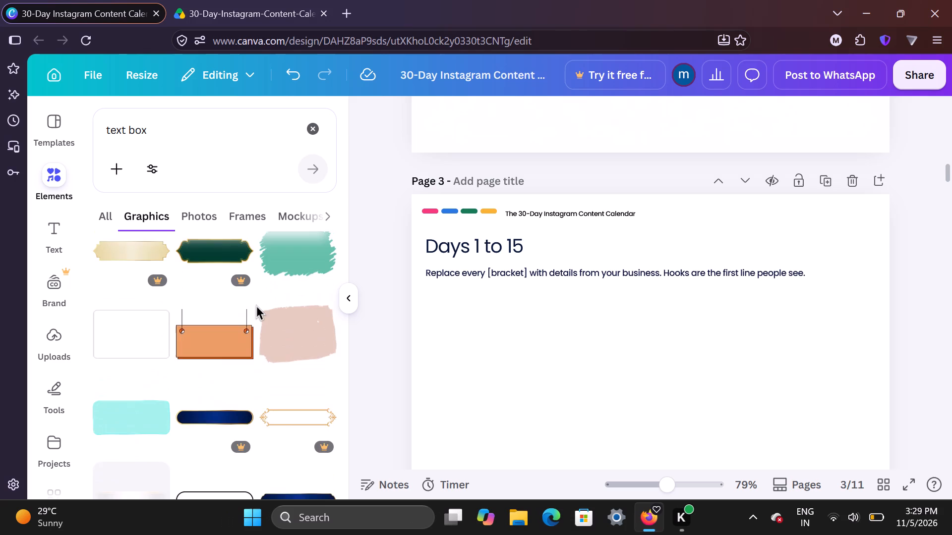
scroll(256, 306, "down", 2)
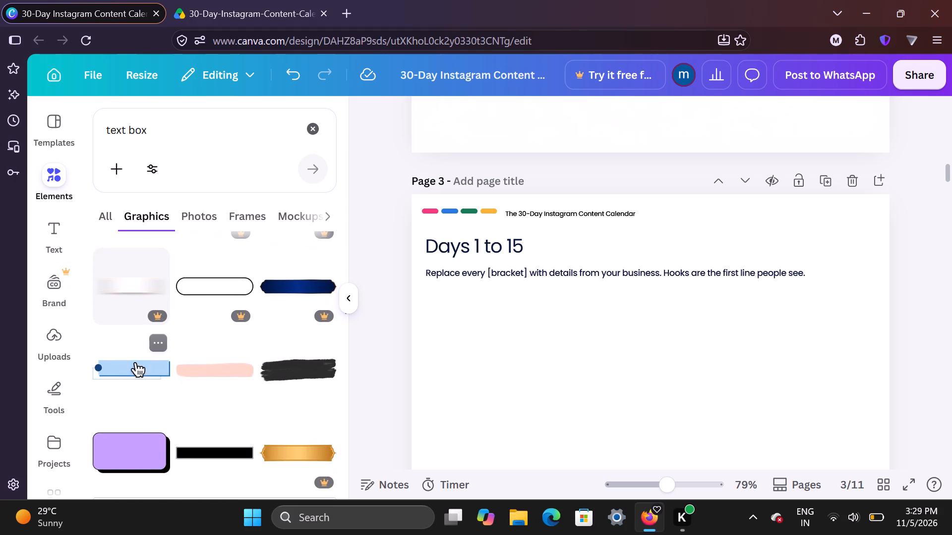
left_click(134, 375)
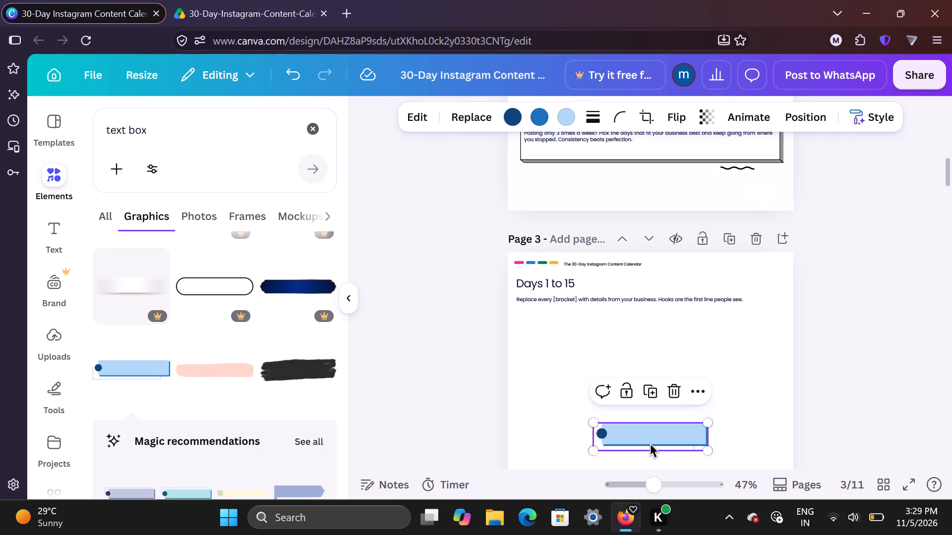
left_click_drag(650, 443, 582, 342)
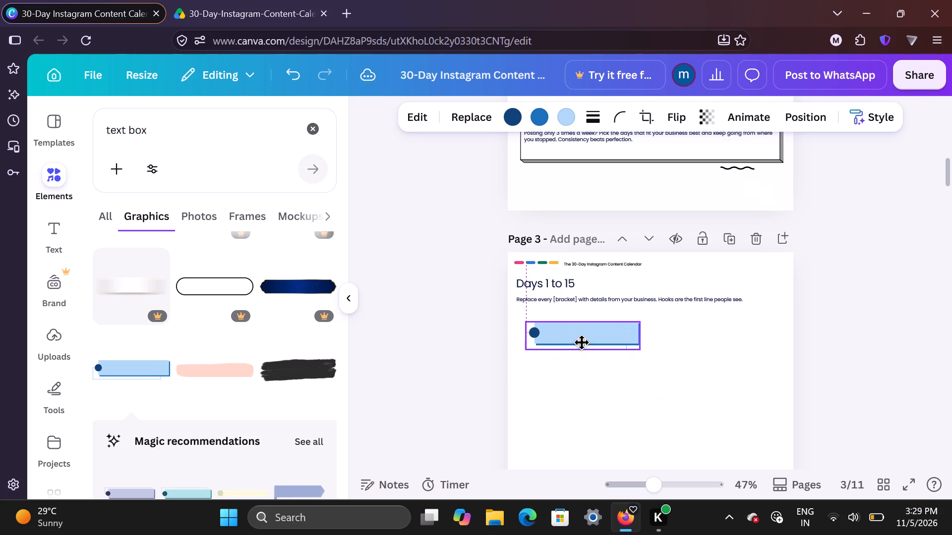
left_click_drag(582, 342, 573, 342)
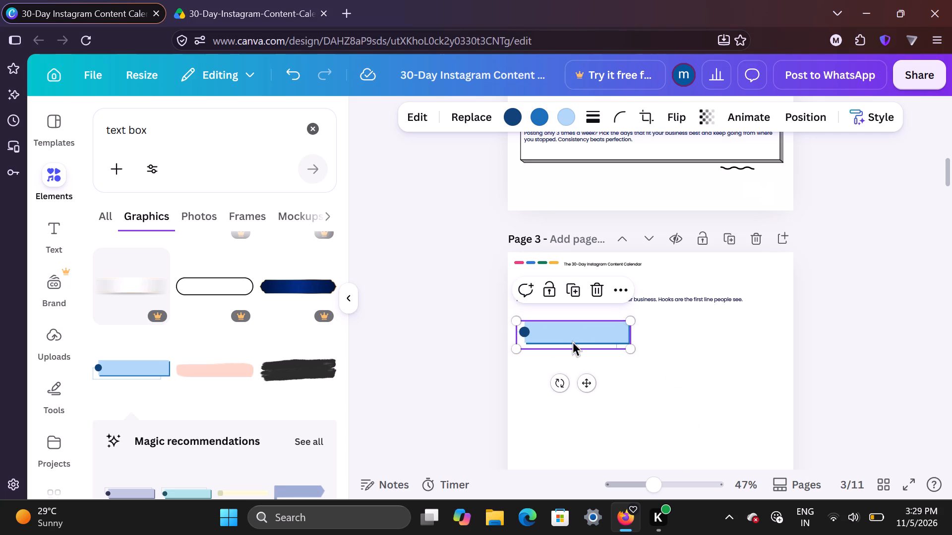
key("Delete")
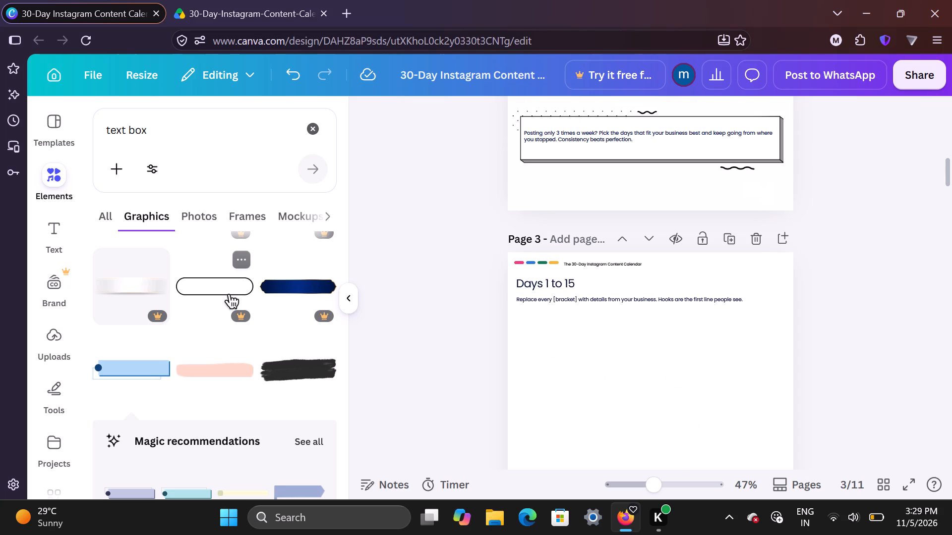
Add the recommended blue arrow-shaped banner below page 3's intro line, shrunk to about 1.8 wide and cropped to about 0.4 high.
scroll(229, 295, "right", 1)
scroll(229, 295, "down", 2)
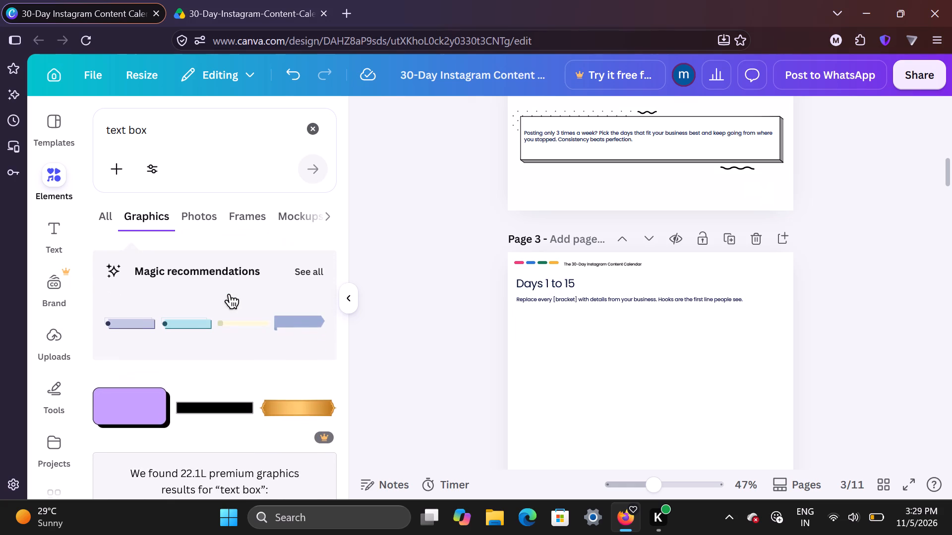
scroll(292, 321, "left", 1)
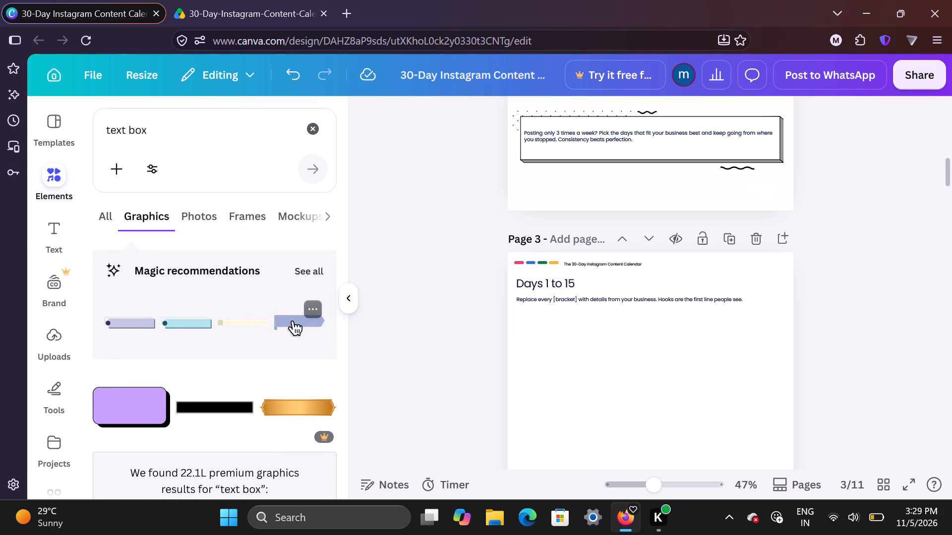
left_click(290, 317)
left_click_drag(574, 416, 554, 379)
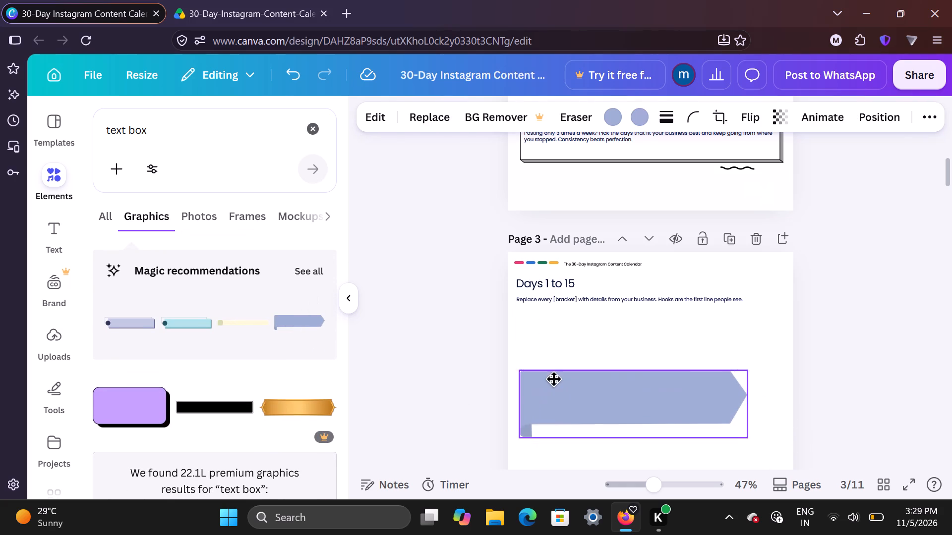
left_click_drag(554, 379, 557, 330)
left_click_drag(749, 382, 574, 347)
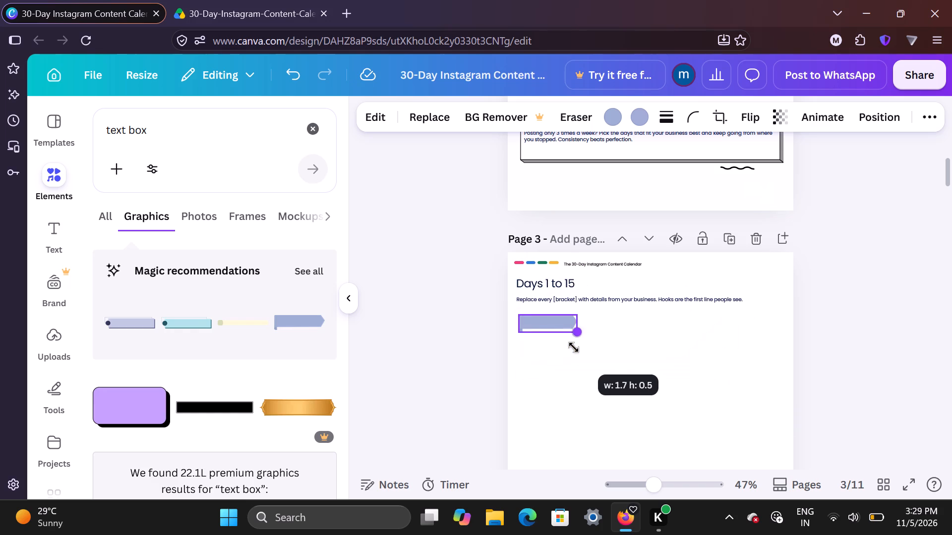
left_click_drag(574, 347, 577, 344)
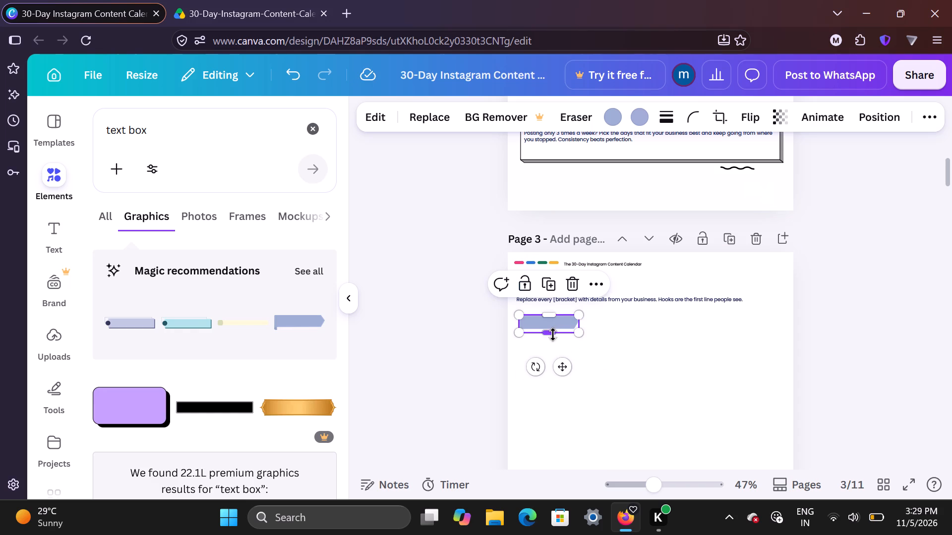
left_click_drag(553, 334, 556, 330)
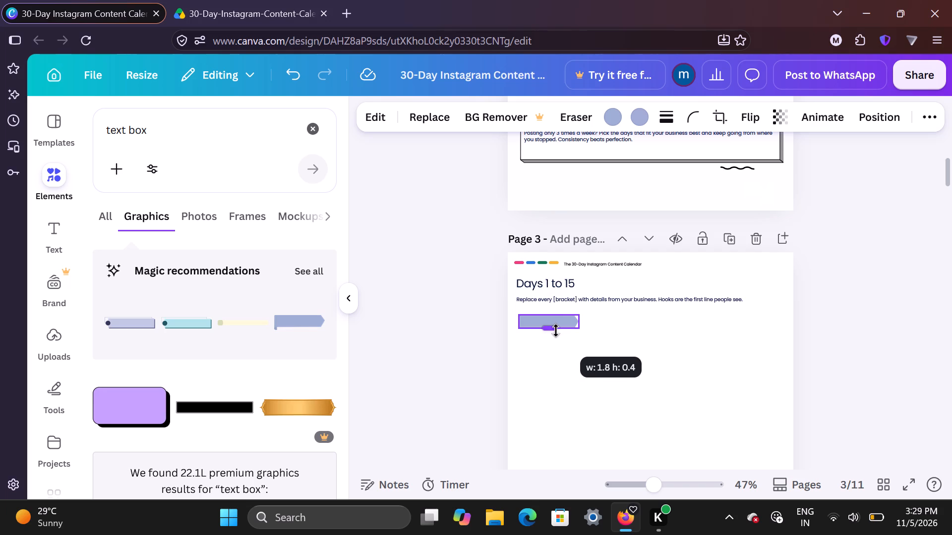
left_click_drag(556, 330, 557, 329)
left_click(576, 341)
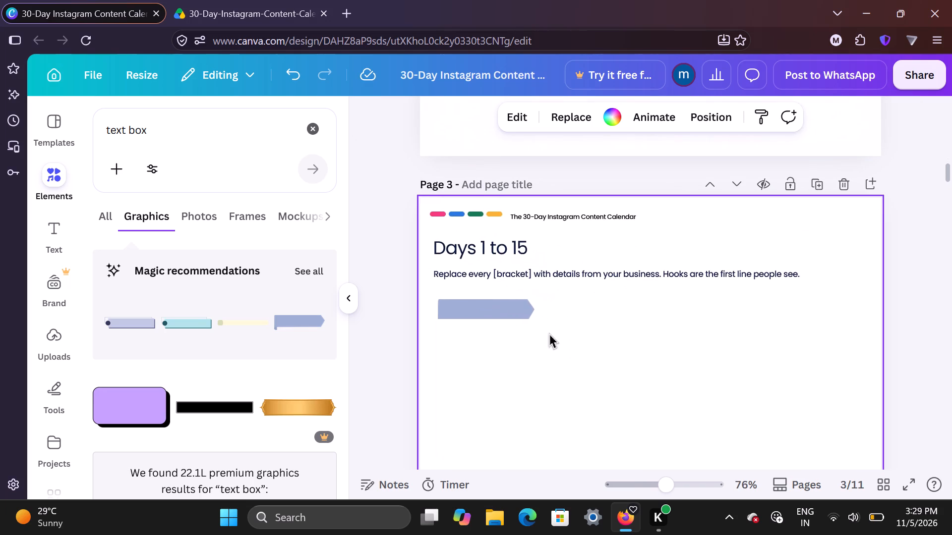
Enlarge the blue arrow banner to over a third of page 3's width and align its left edge with the intro line.
left_click(513, 319)
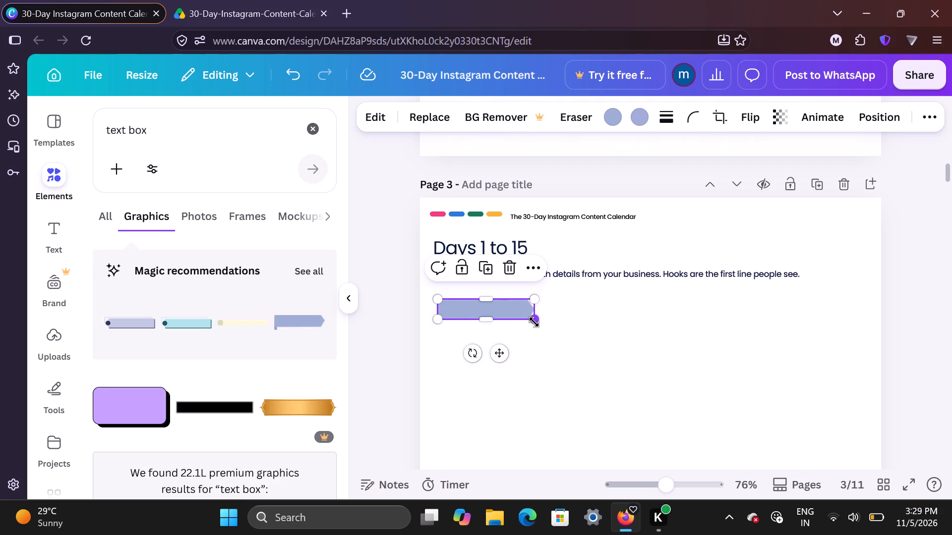
left_click_drag(534, 322, 603, 348)
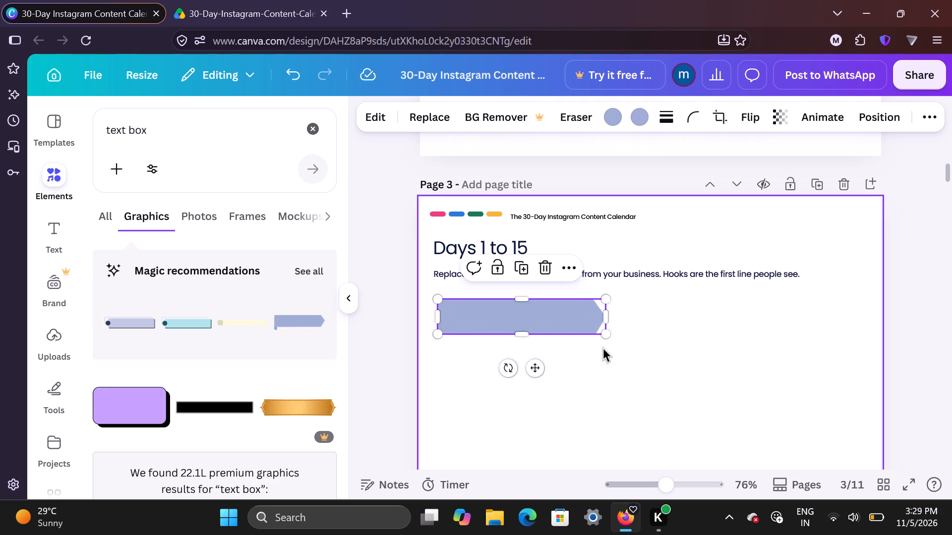
left_click(633, 380)
left_click(373, 0)
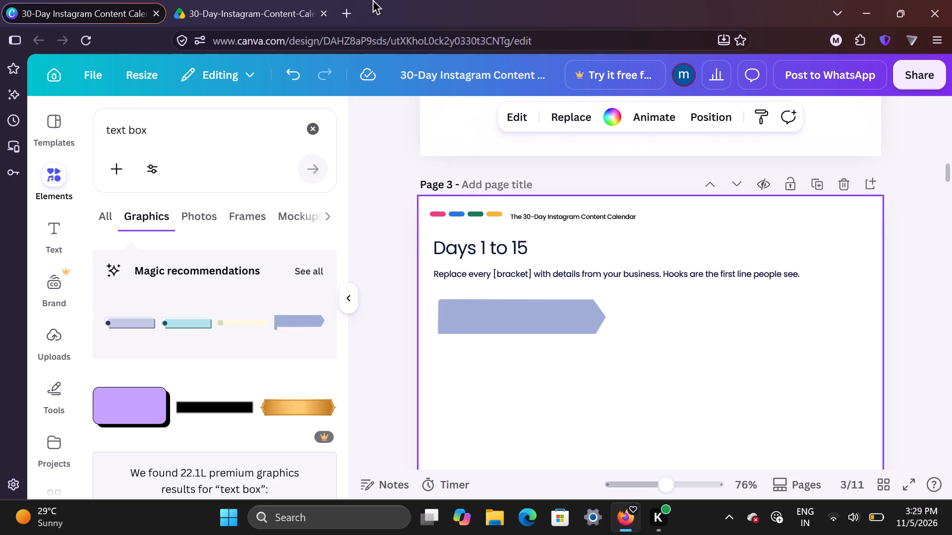
left_click(373, 0)
left_click(524, 306)
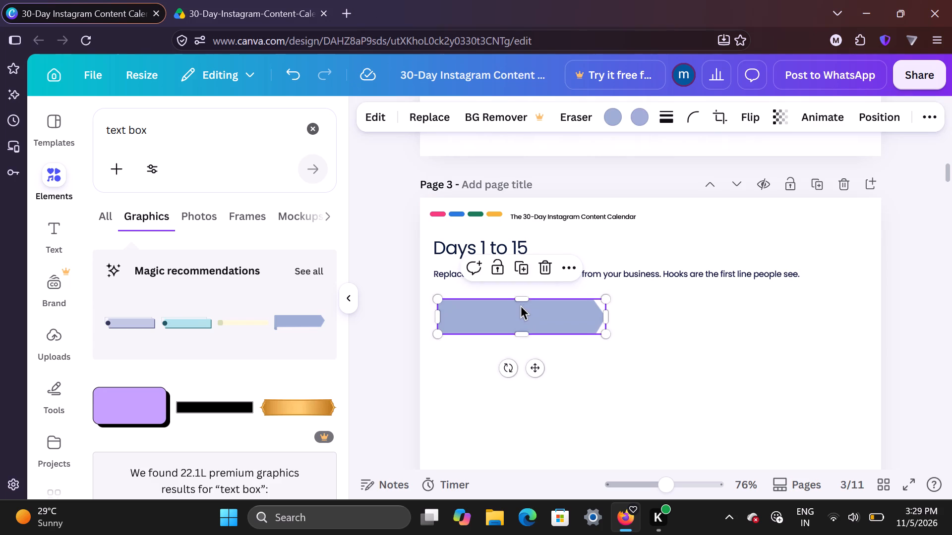
left_click(677, 357)
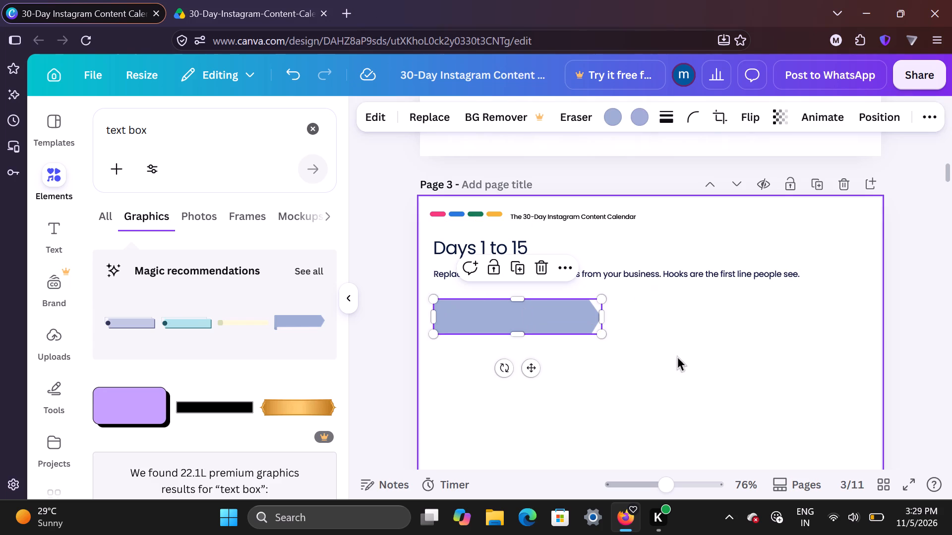
Copy the Day 1 heading "Introduce yourself" from the reference PDF and return to the Canva design.
left_click(252, 0)
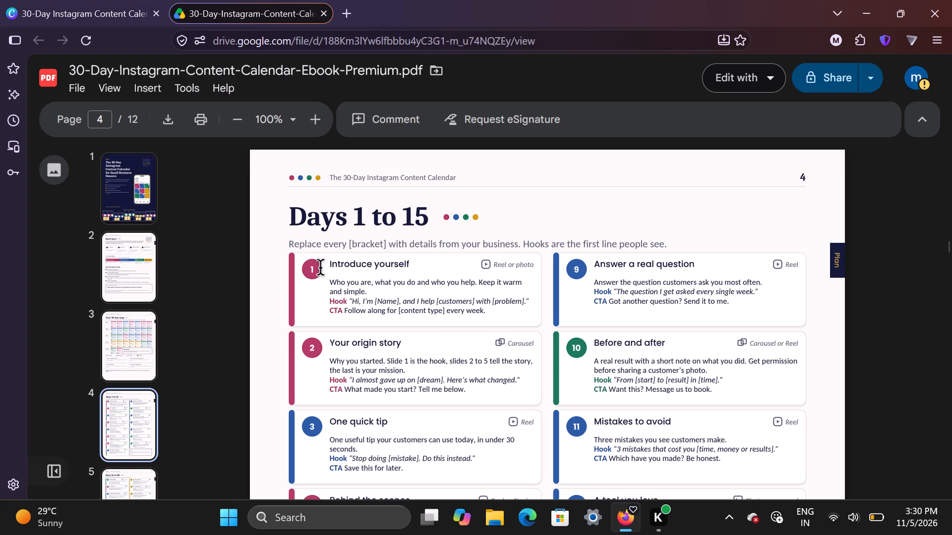
left_click_drag(329, 263, 437, 270)
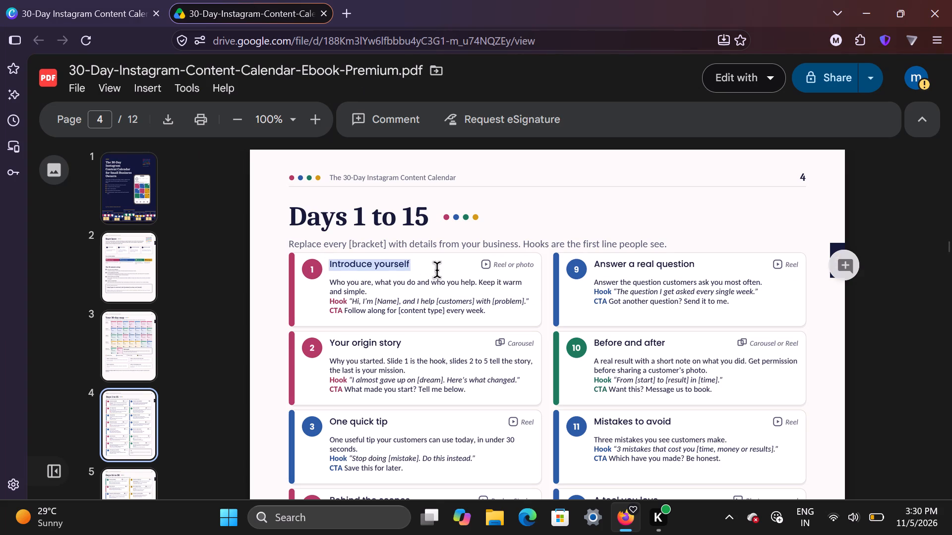
key("ctrl+c")
left_click(437, 270)
left_click(82, 0)
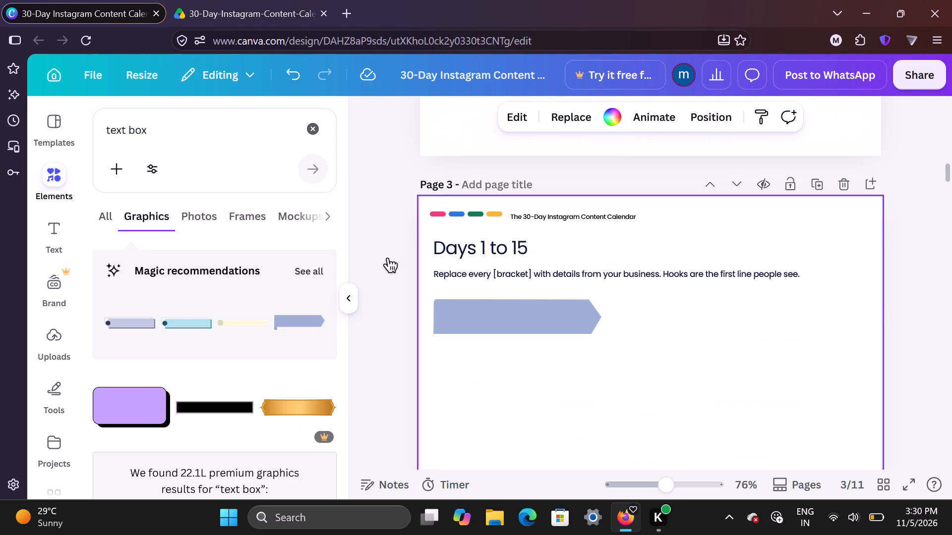
Duplicate the bold "Next Month" heading in page 2's blue box.
scroll(439, 296, "up", 3)
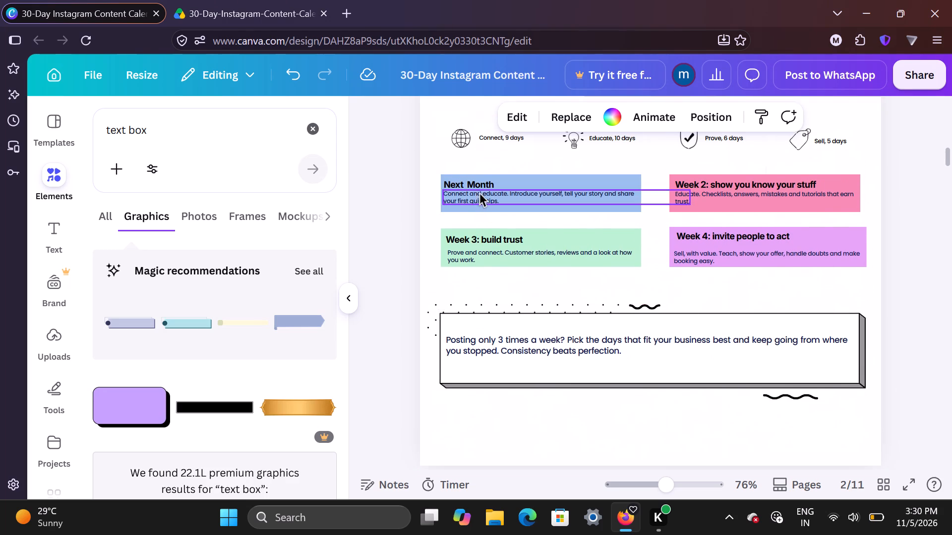
left_click(476, 183)
left_click(514, 222)
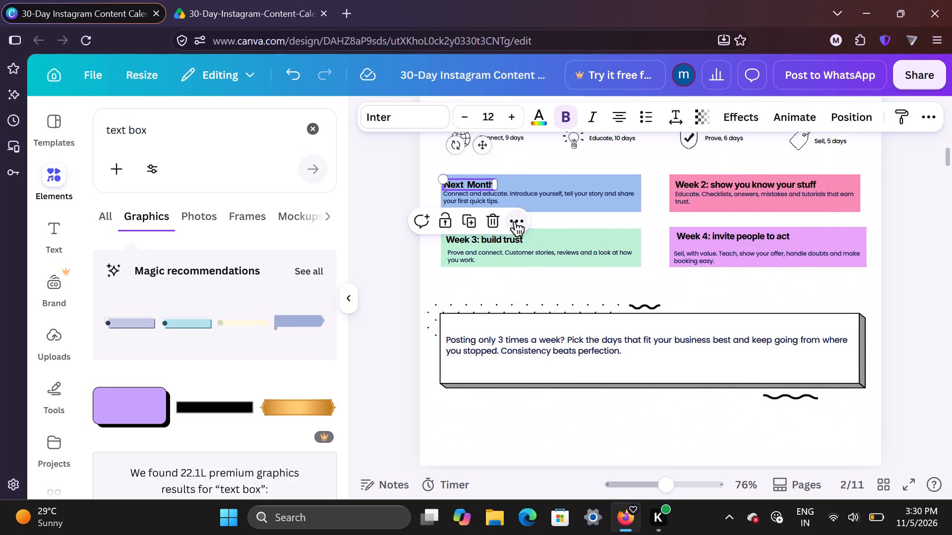
left_click(561, 323)
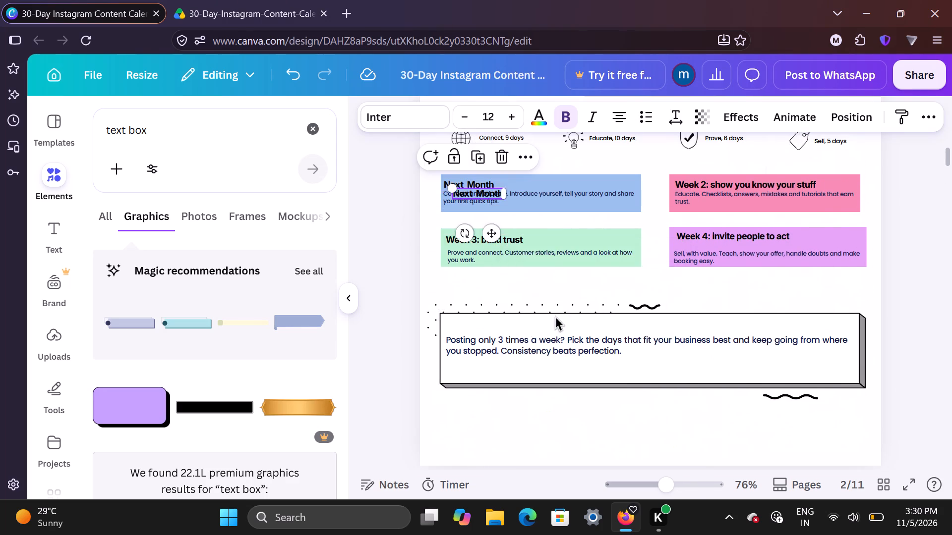
Move the duplicated "Next Month" heading from page 2 to the upper-left area of page 3's blue arrow banner.
scroll(555, 317, "down", 2)
scroll(555, 317, "up", 1)
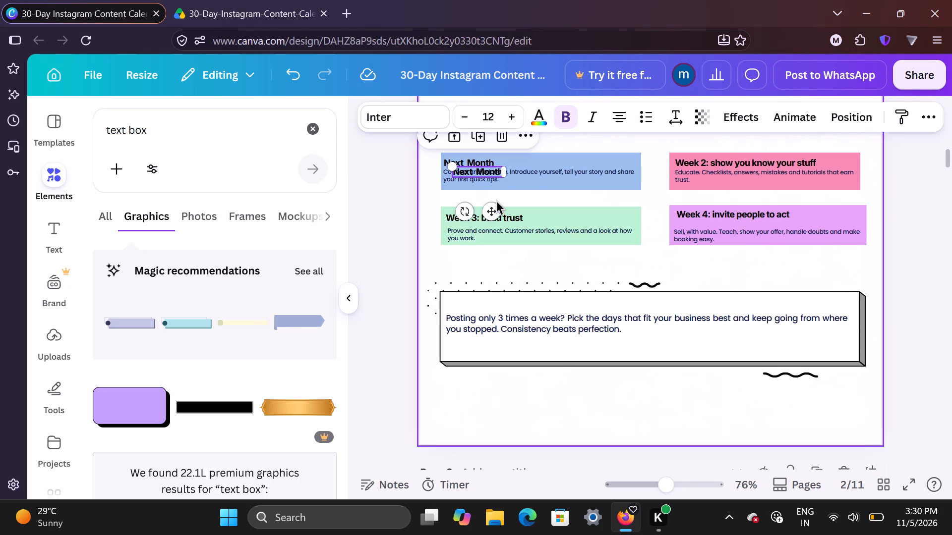
left_click_drag(492, 209, 467, 250)
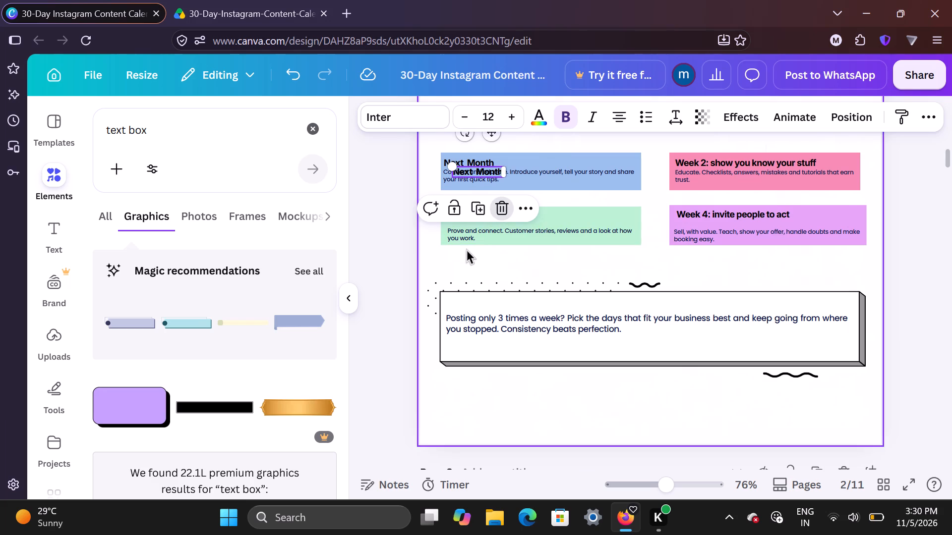
left_click_drag(467, 250, 490, 251)
left_click(490, 251)
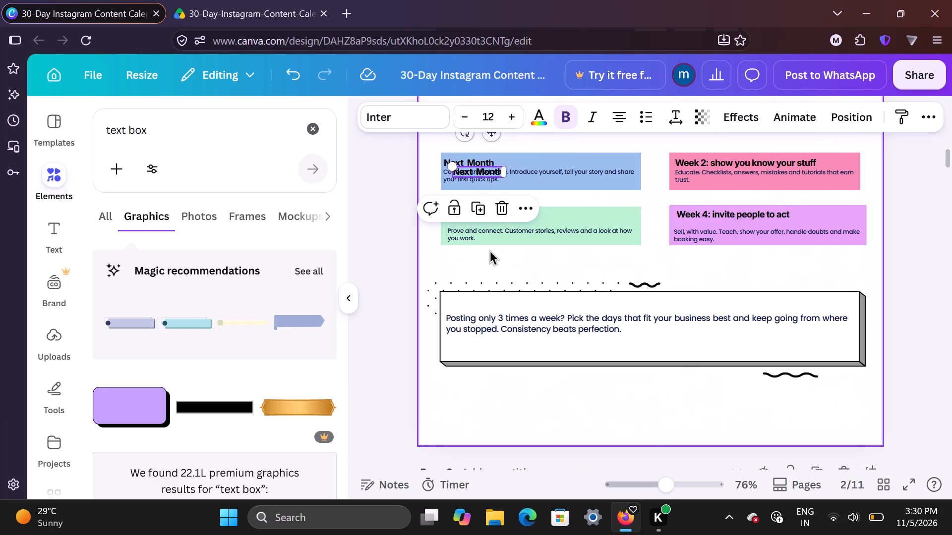
left_click(490, 167)
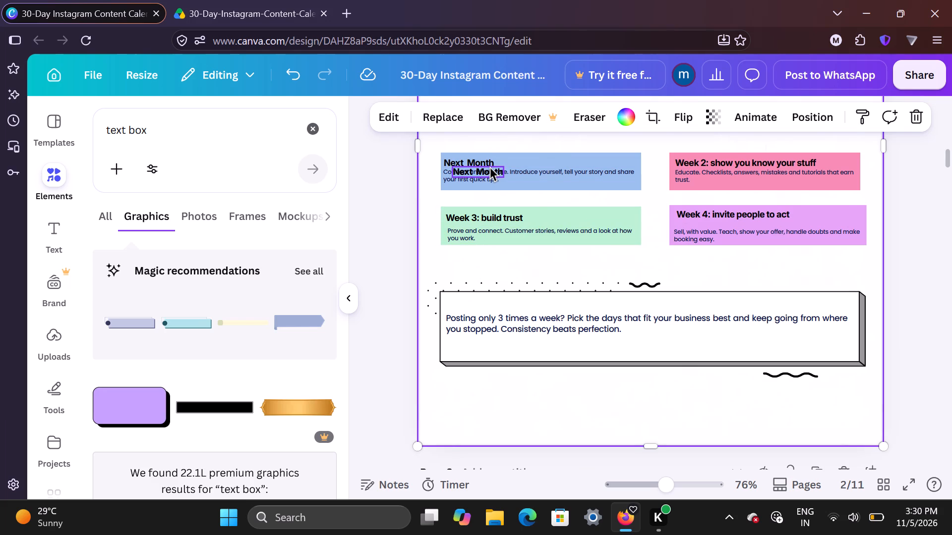
left_click_drag(487, 171, 487, 206)
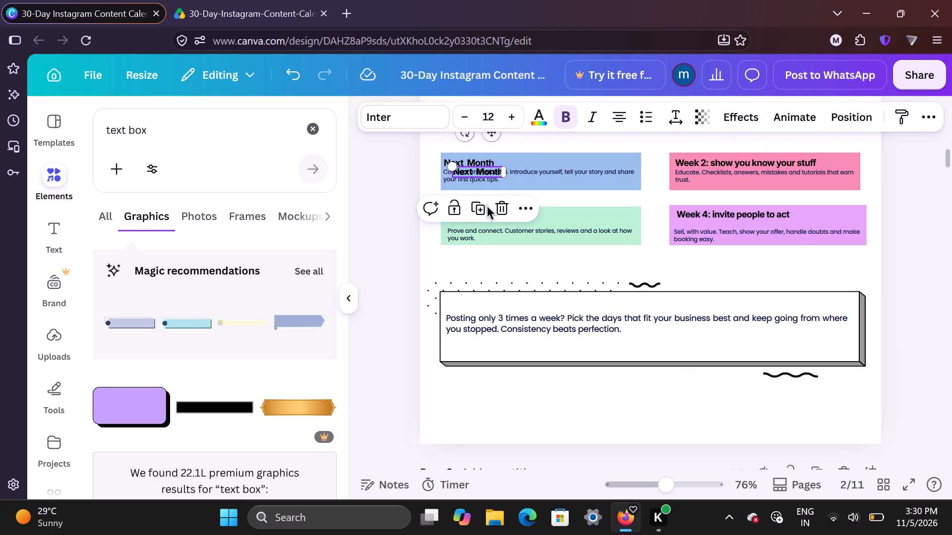
left_click_drag(487, 206, 501, 325)
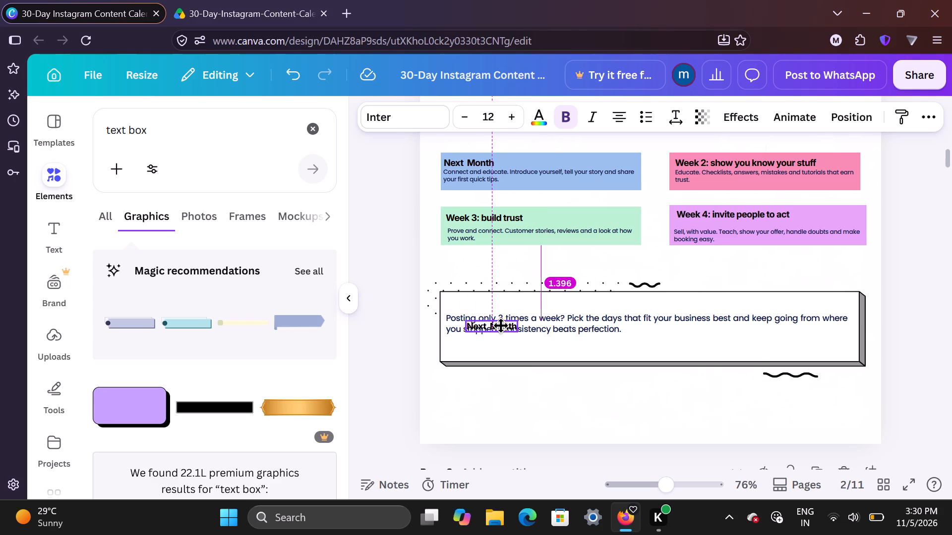
left_click_drag(501, 325, 503, 321)
scroll(501, 325, "down", 1)
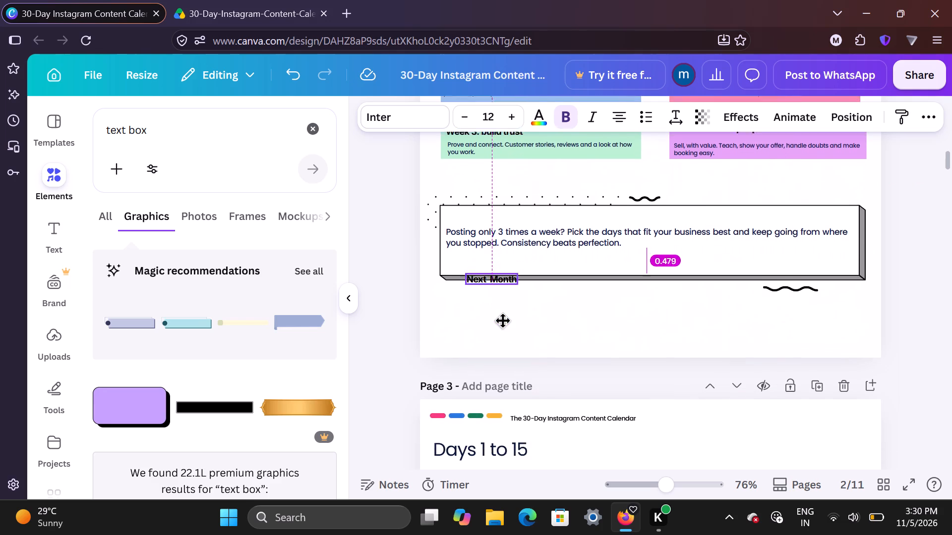
left_click_drag(503, 321, 509, 293)
scroll(509, 293, "down", 3)
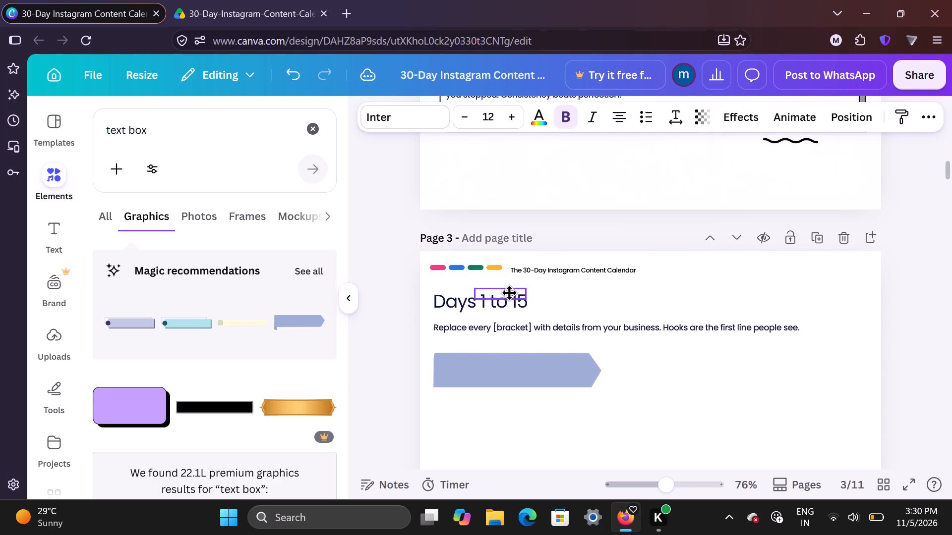
left_click_drag(509, 293, 471, 360)
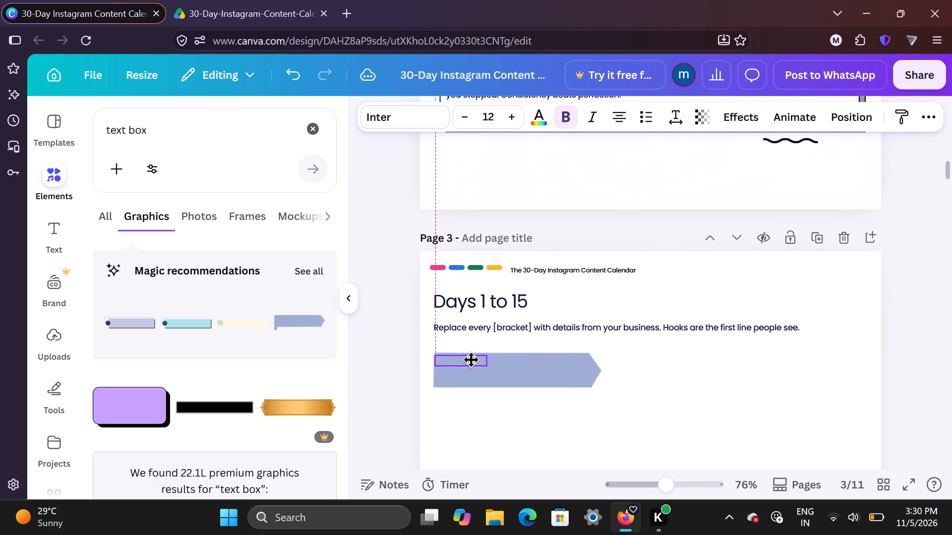
left_click_drag(471, 360, 474, 360)
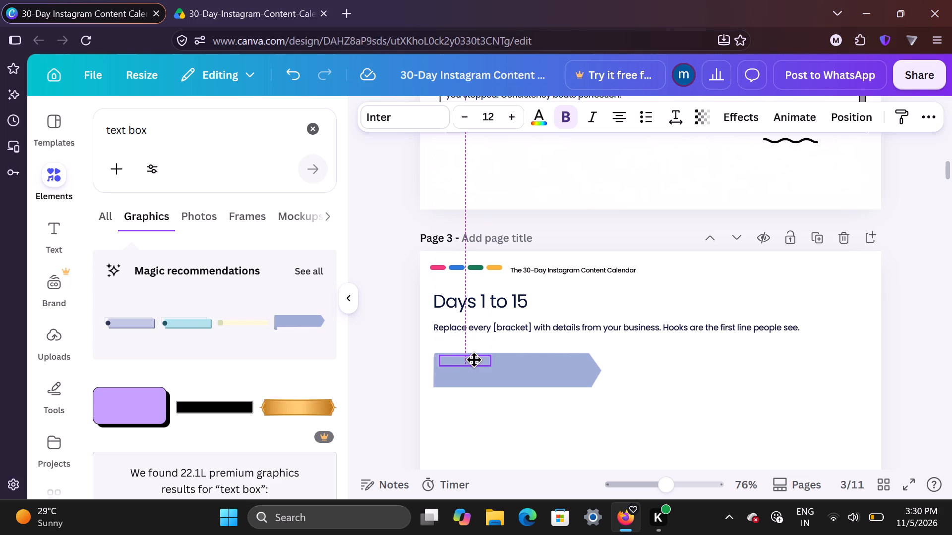
Replace the moved heading's text with the Day 1 title "Introduce yourself" copied from the reference PDF.
double_click(474, 360)
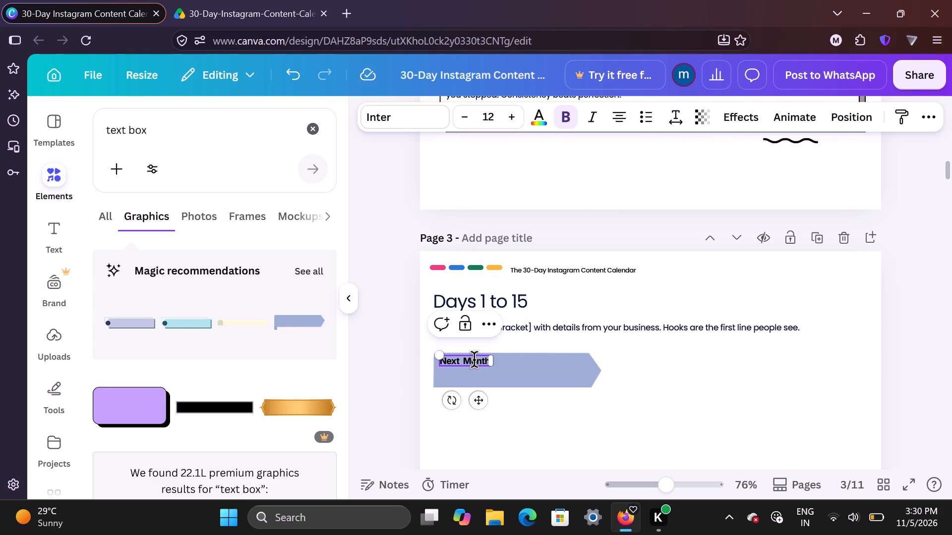
left_click(260, 0)
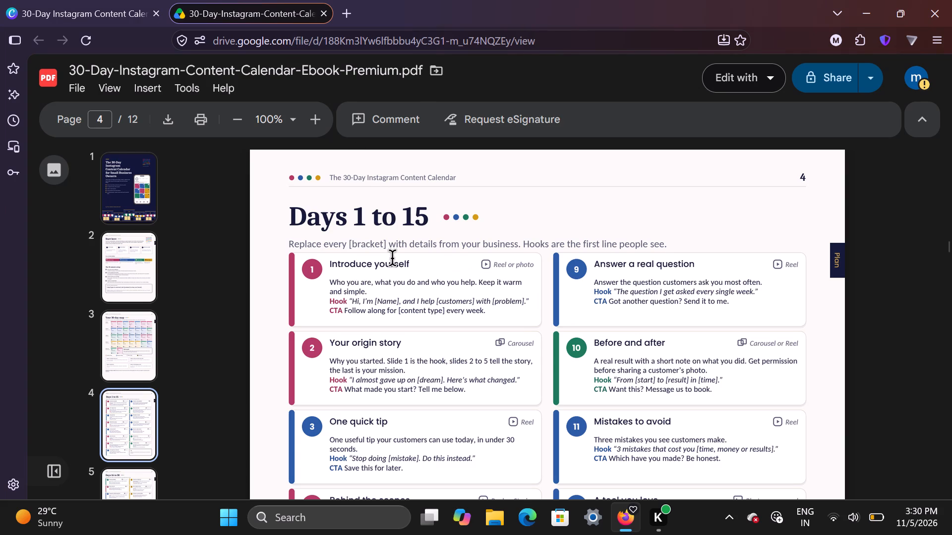
left_click_drag(423, 260, 327, 287)
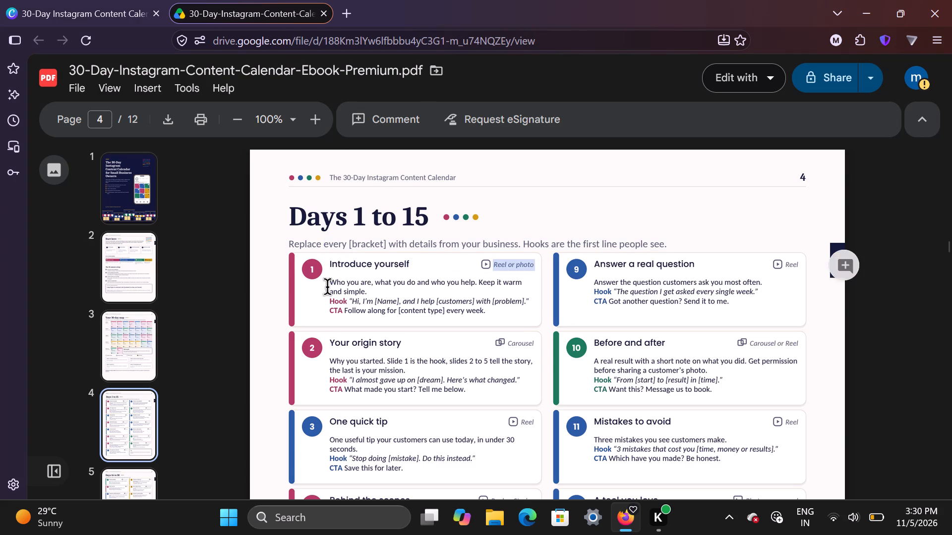
left_click_drag(327, 287, 332, 264)
key("ctrl+c")
left_click(332, 264)
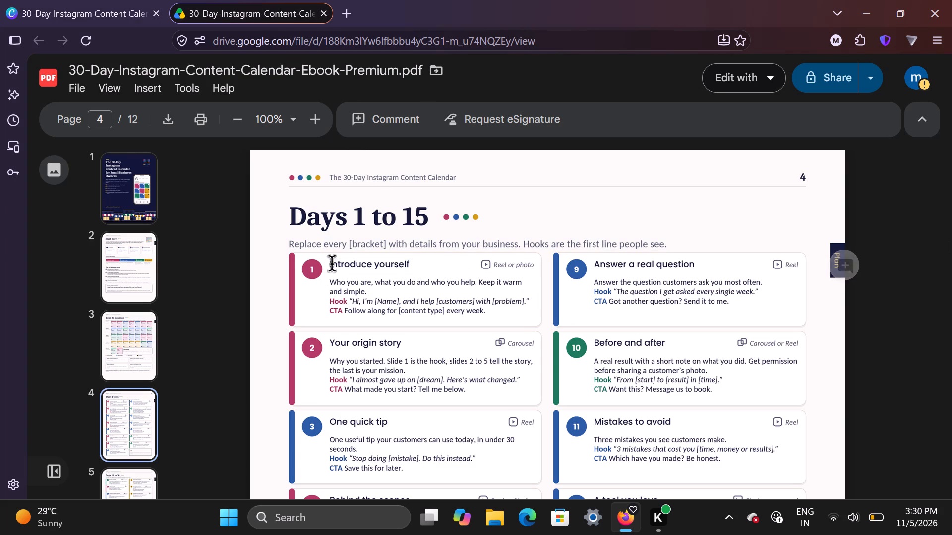
scroll(451, 236, "up", 1)
left_click(52, 0)
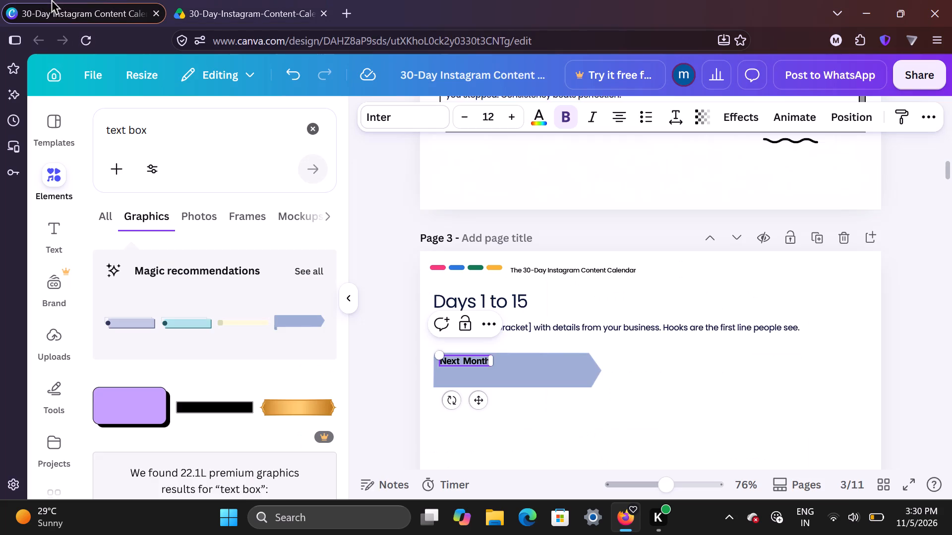
left_click_drag(466, 363, 459, 360)
triple_click(459, 360)
triple_click(468, 361)
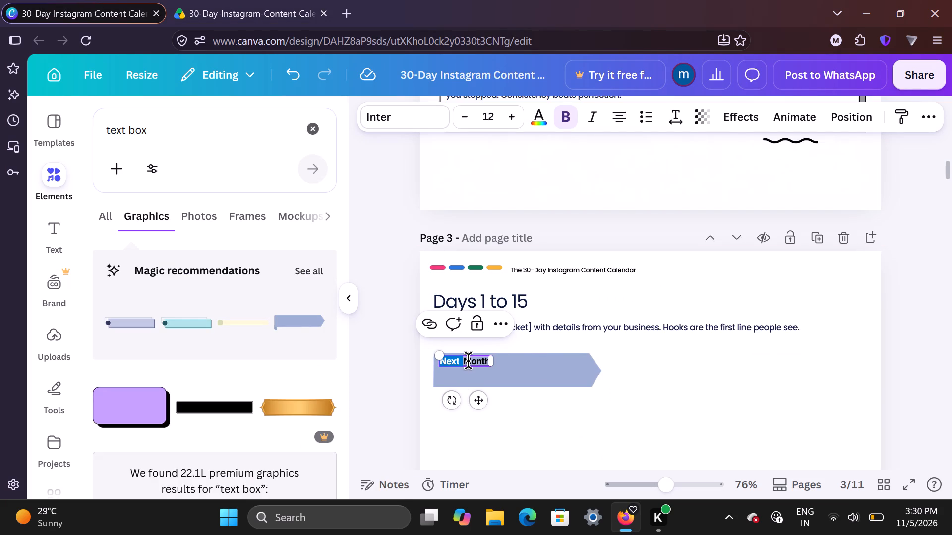
key("BackSpace")
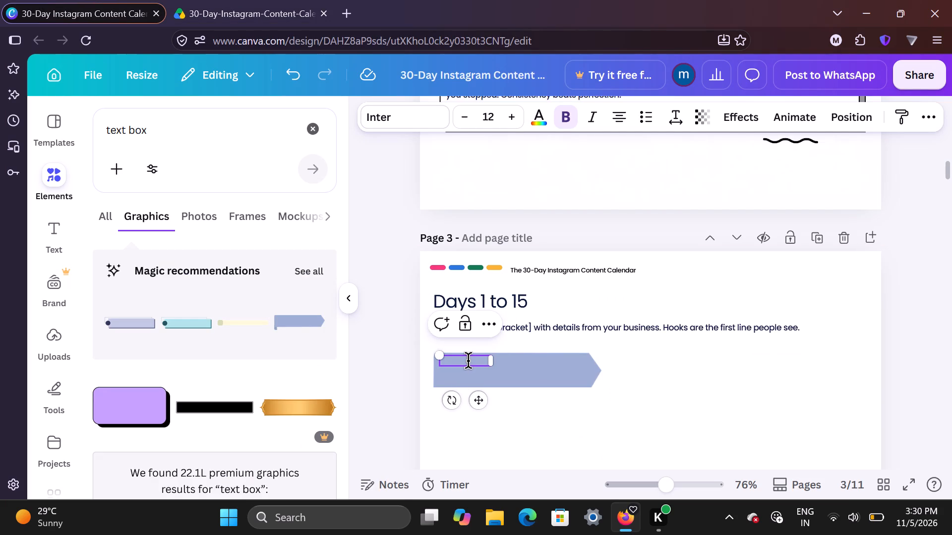
key("ctrl+v")
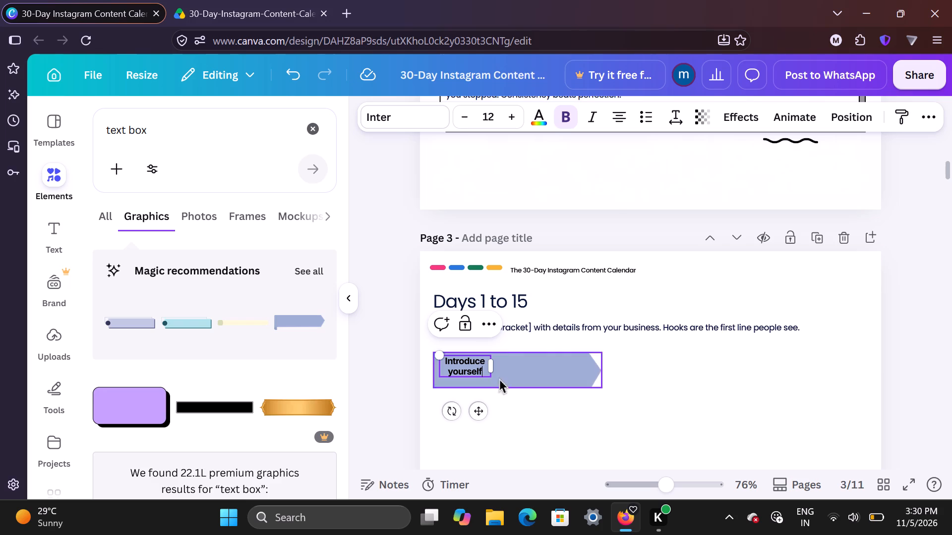
Widen the "Introduce yourself" text box so the heading fits on a single line.
left_click_drag(491, 369, 508, 366)
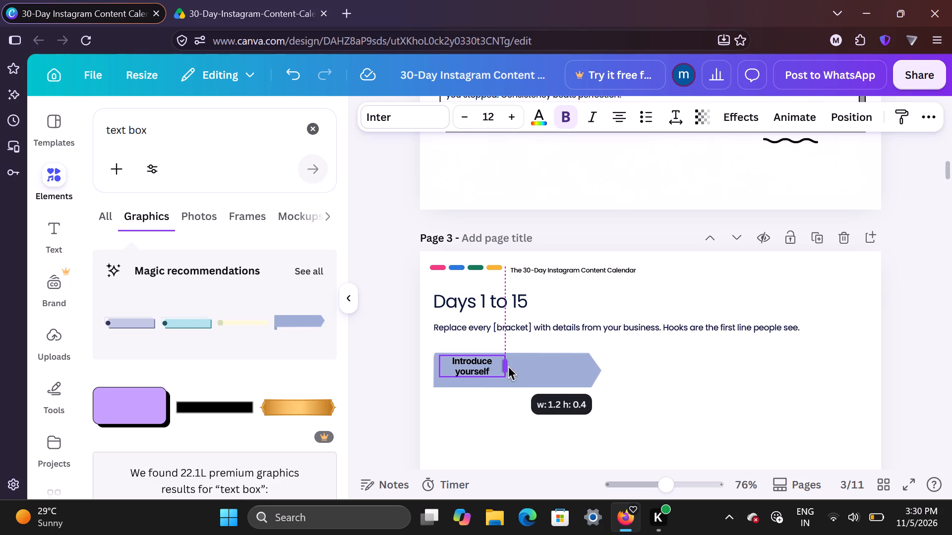
left_click_drag(508, 366, 529, 362)
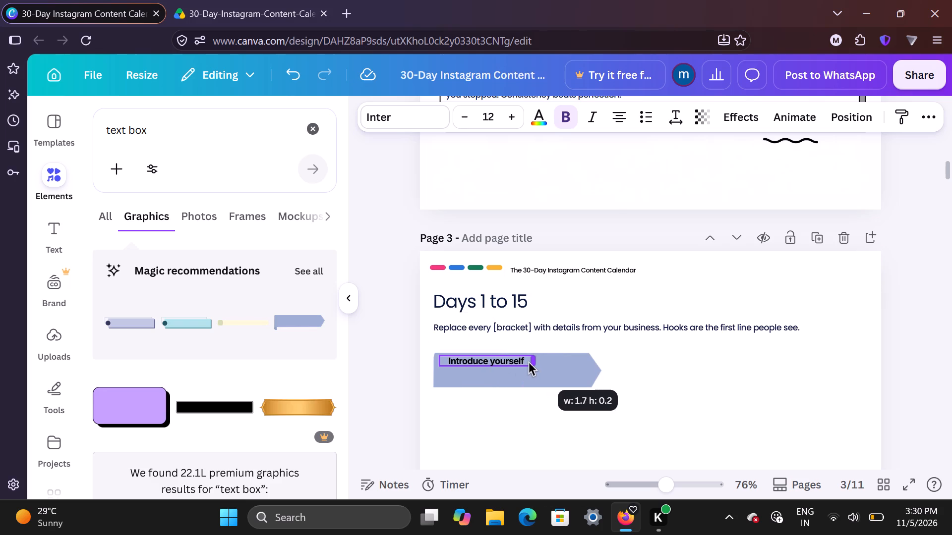
left_click_drag(529, 362, 522, 359)
left_click(555, 375)
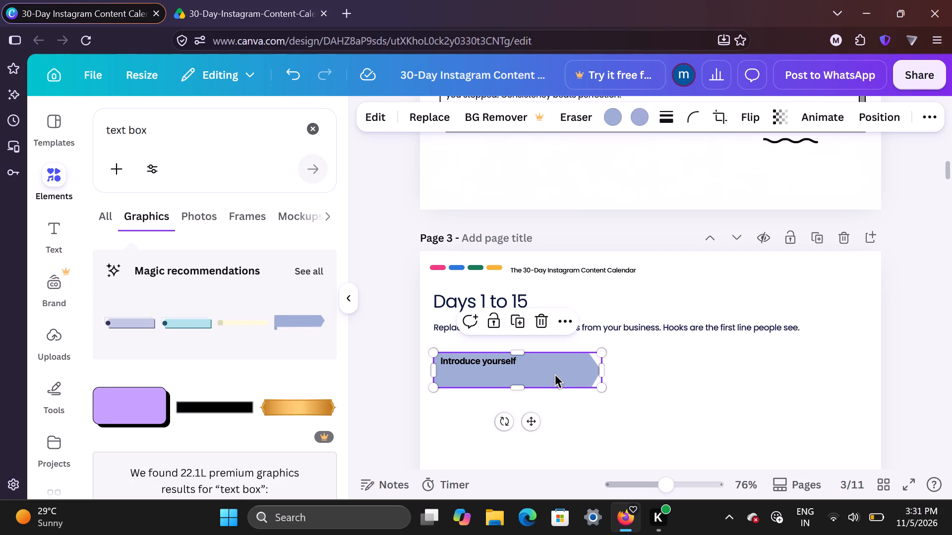
Copy the Day 1 description, Hook and CTA text from the reference PDF and return to the Canva design.
left_click(266, 0)
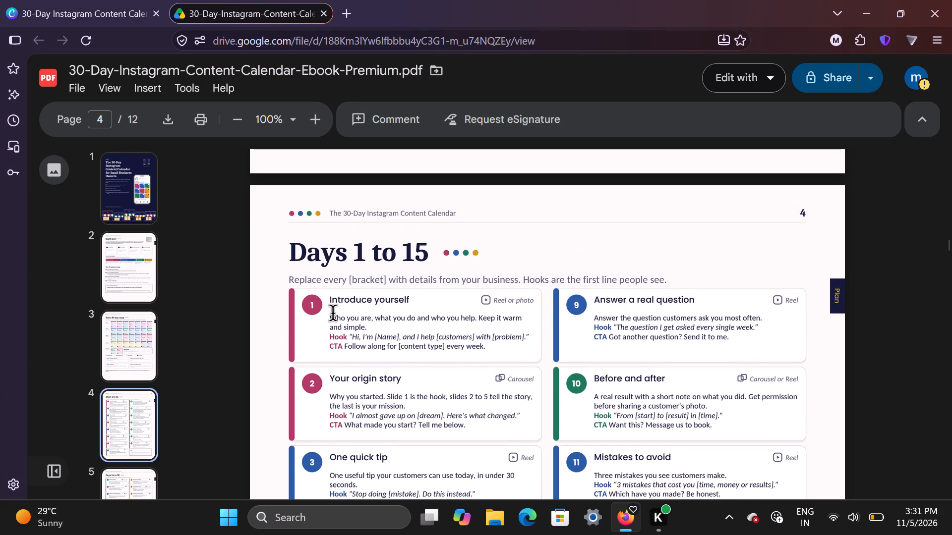
left_click_drag(331, 313, 508, 345)
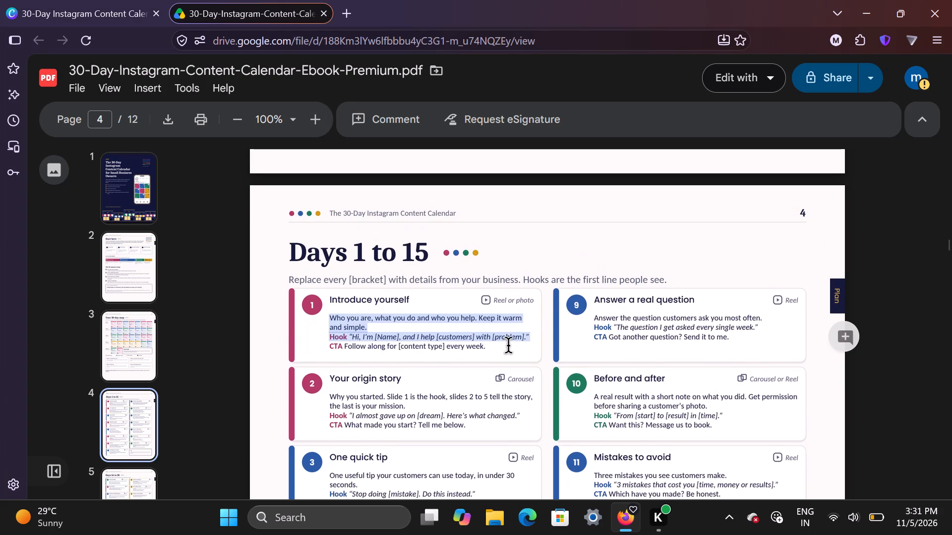
left_click_drag(508, 345, 512, 350)
key("ctrl+c")
key("ctrl+c")
left_click(512, 350)
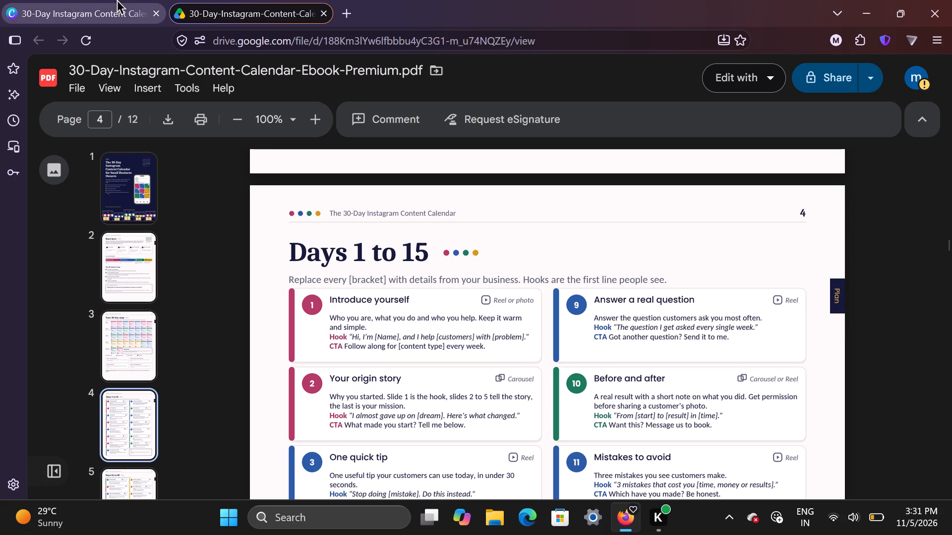
left_click(117, 0)
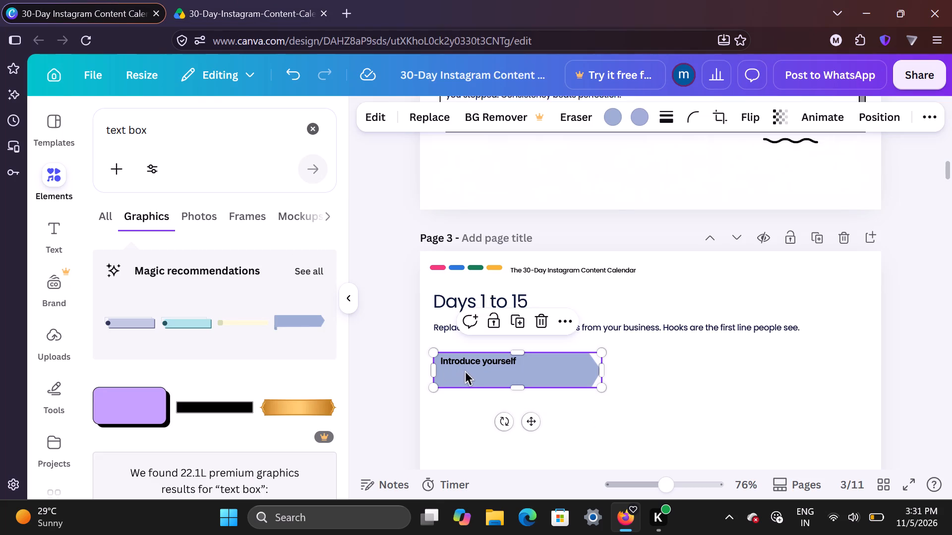
Shift the "Introduce yourself" heading slightly inward and down from the banner's upper-left corner.
left_click_drag(461, 359, 470, 359)
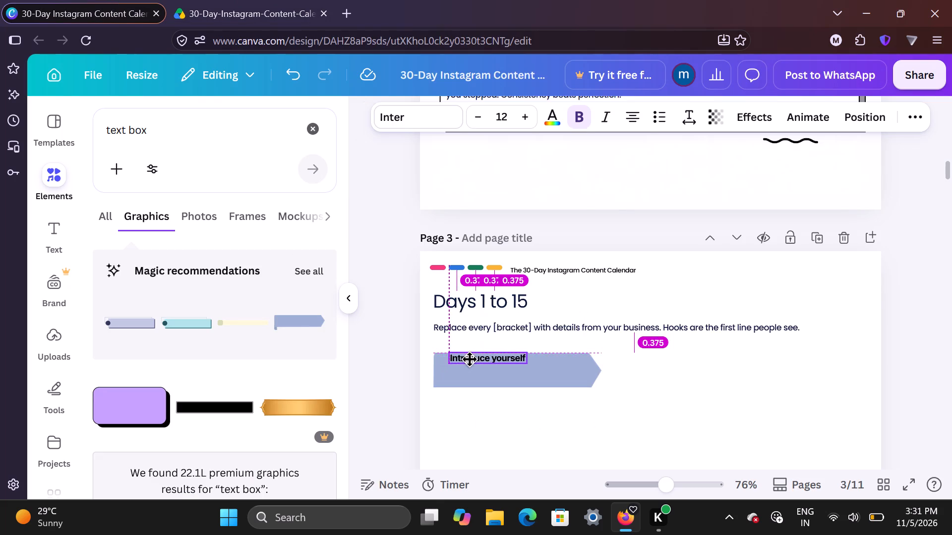
left_click_drag(470, 359, 469, 363)
Enlarge the blue arrow banner proportionally to span most of page 3's width, keeping its upper-left corner in place.
left_click(541, 383)
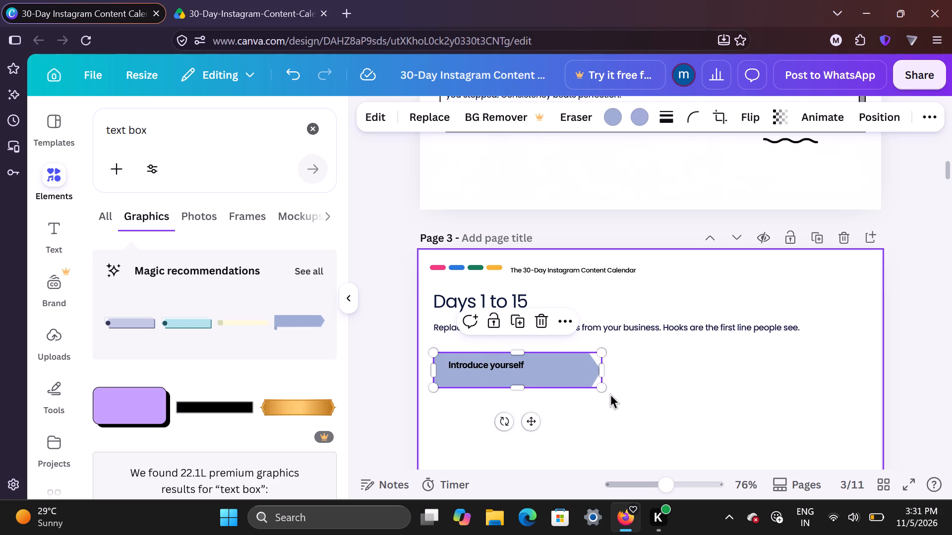
left_click_drag(603, 392, 641, 410)
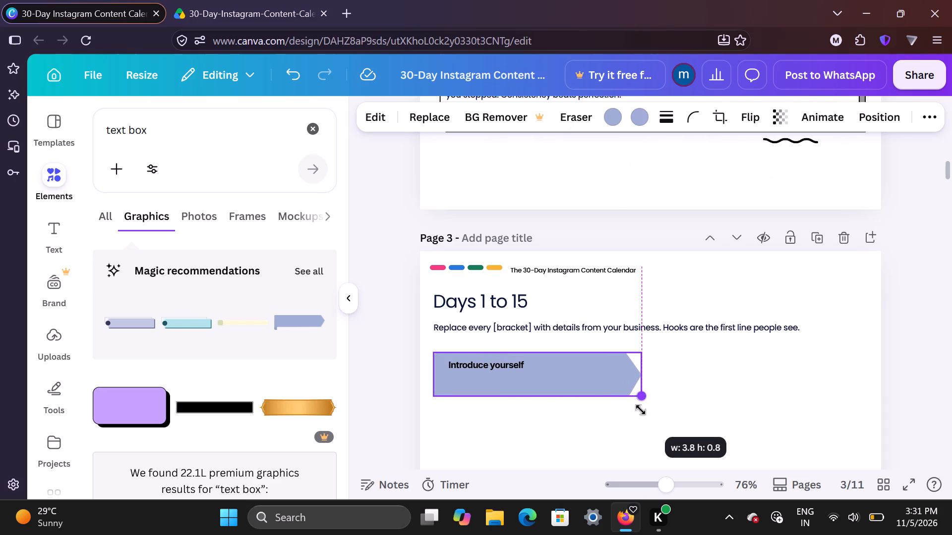
left_click_drag(641, 410, 772, 414)
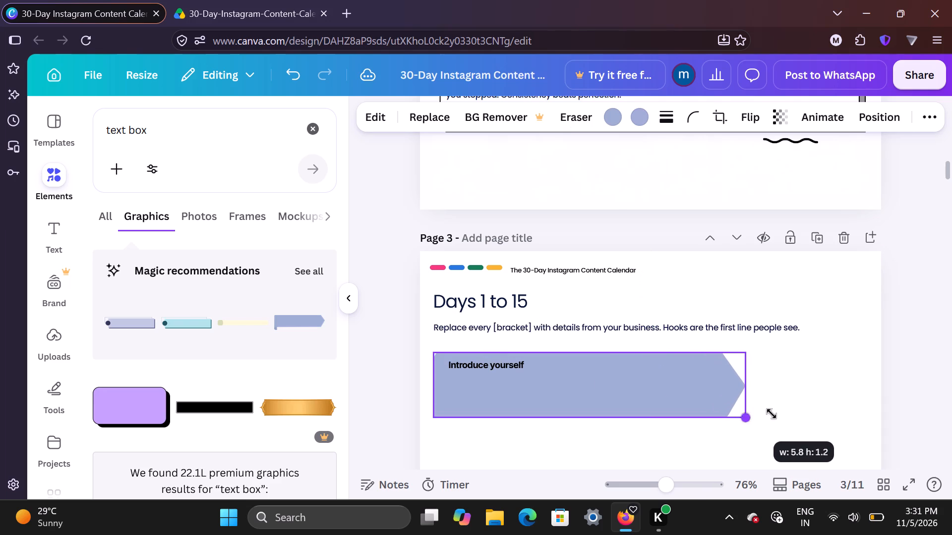
left_click_drag(772, 414, 877, 415)
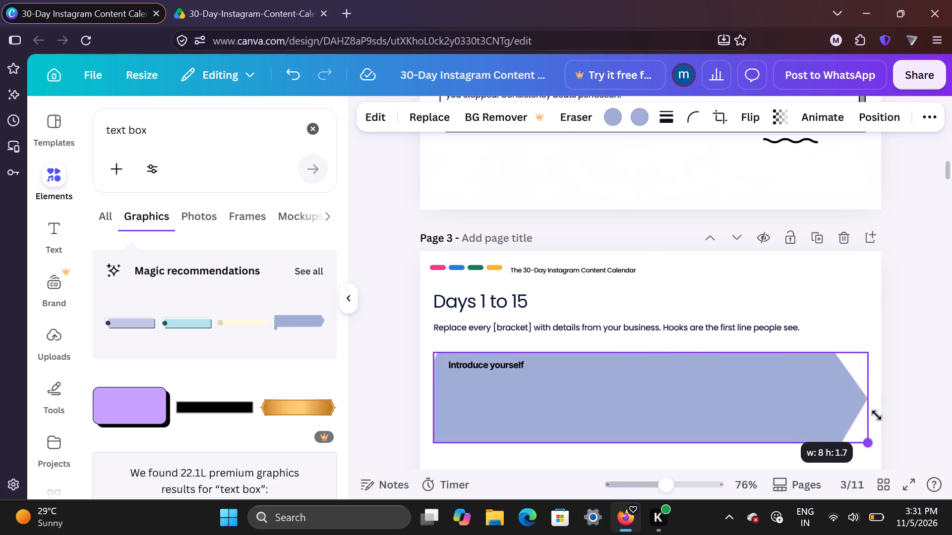
left_click_drag(877, 415, 831, 402)
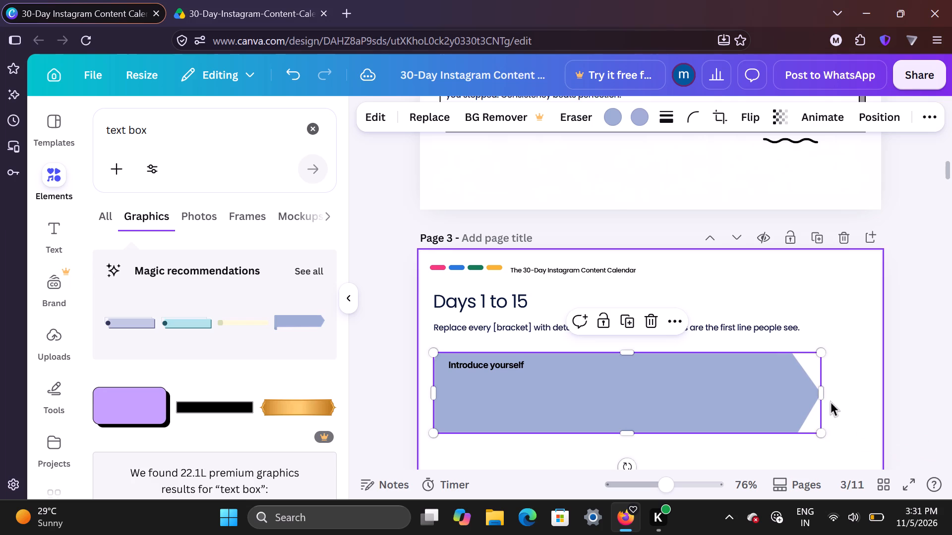
Move the "Introduce yourself" heading slightly further inside the enlarged banner's upper-left corner.
left_click_drag(477, 364, 487, 366)
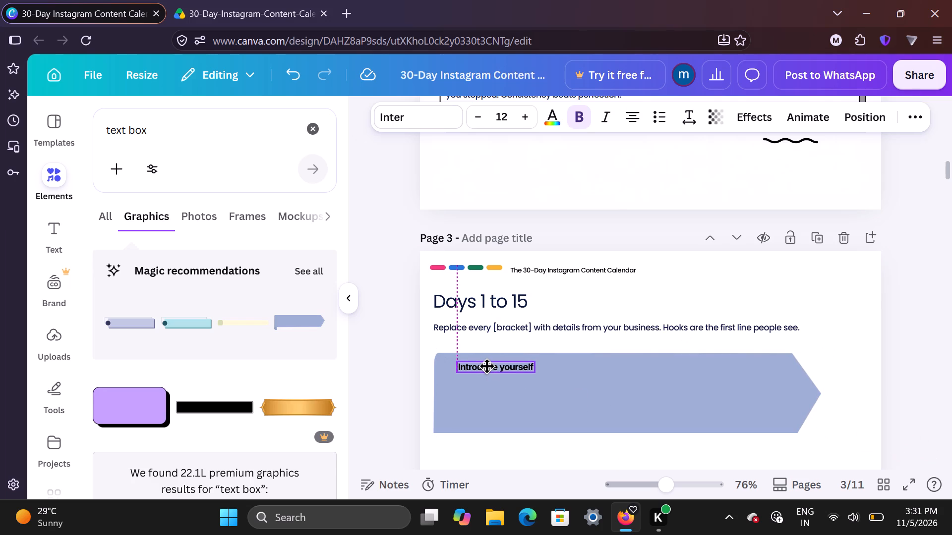
left_click_drag(487, 366, 485, 366)
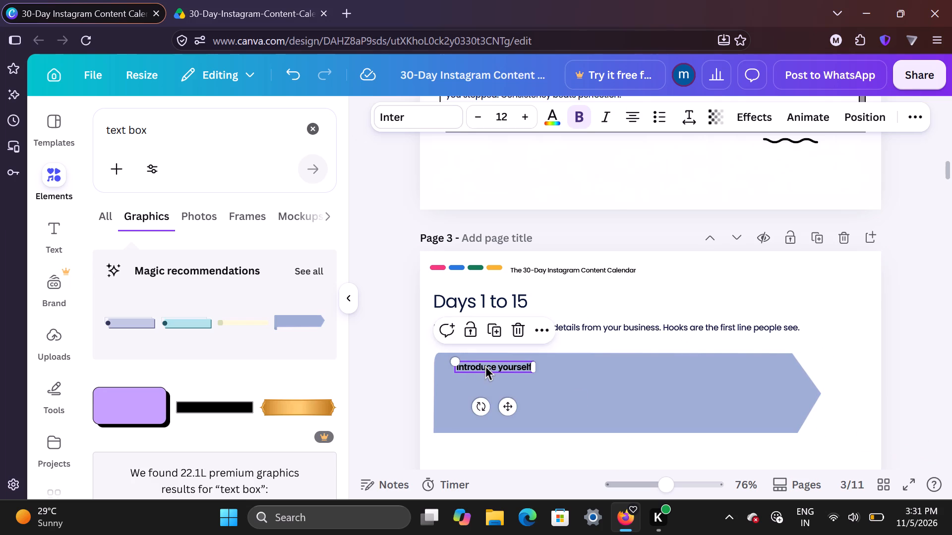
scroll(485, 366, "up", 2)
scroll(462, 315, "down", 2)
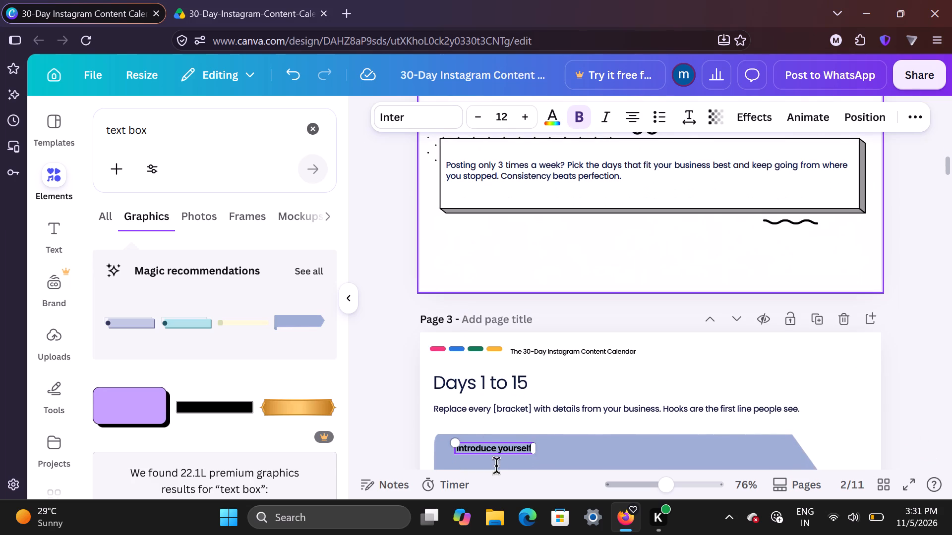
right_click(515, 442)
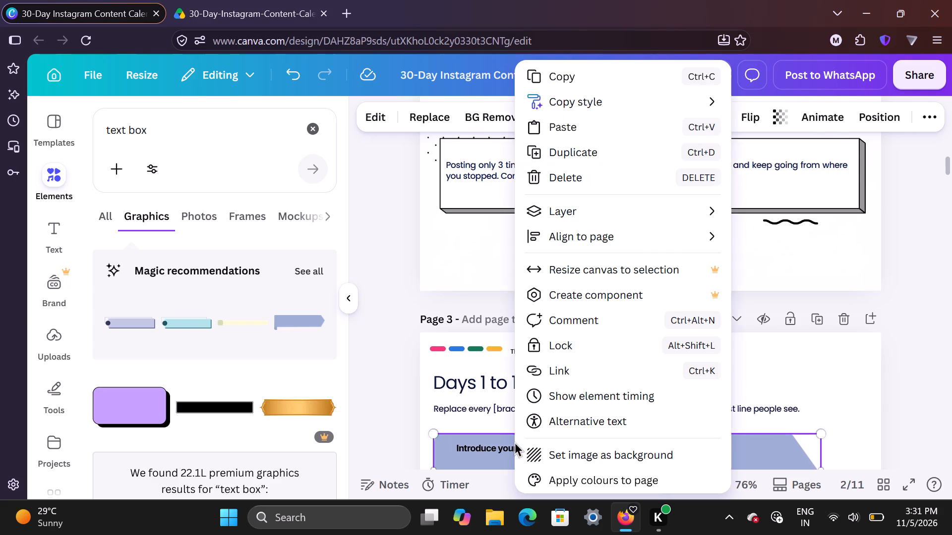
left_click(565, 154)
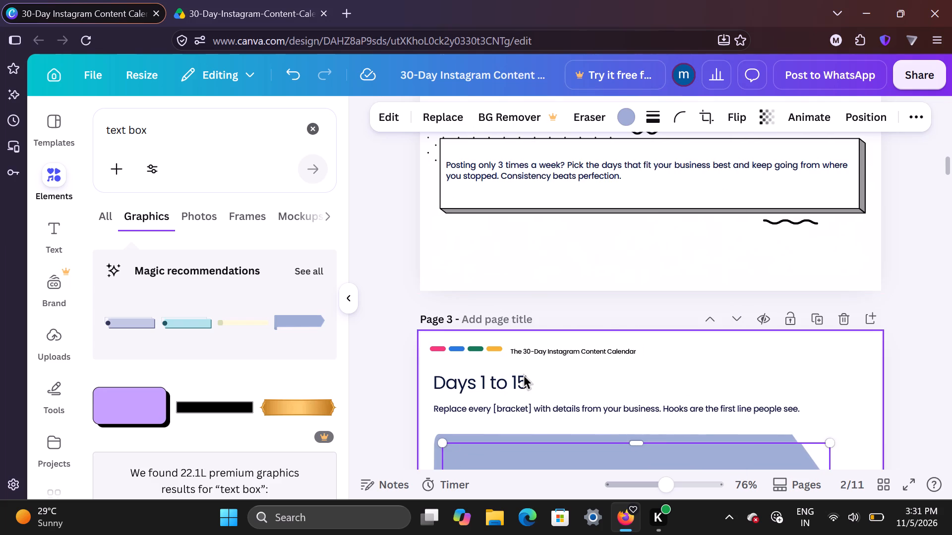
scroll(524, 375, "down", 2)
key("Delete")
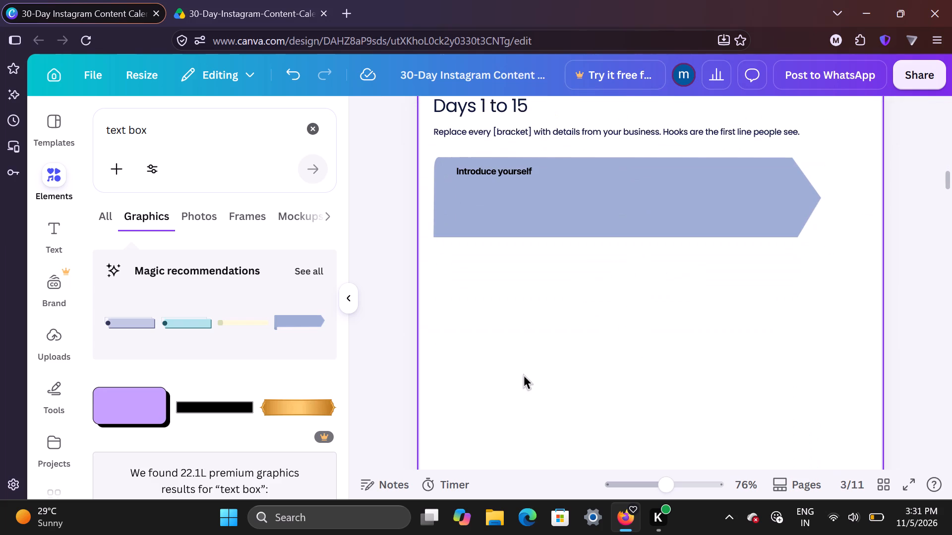
Duplicate the "Introduce yourself" heading and replace the copy's text with "1.".
left_click(471, 171)
left_click(539, 206)
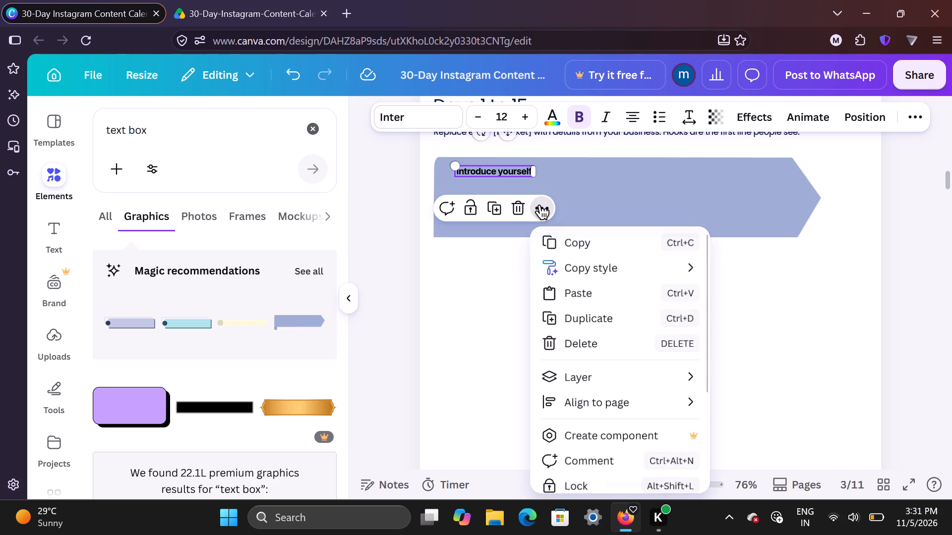
left_click(576, 319)
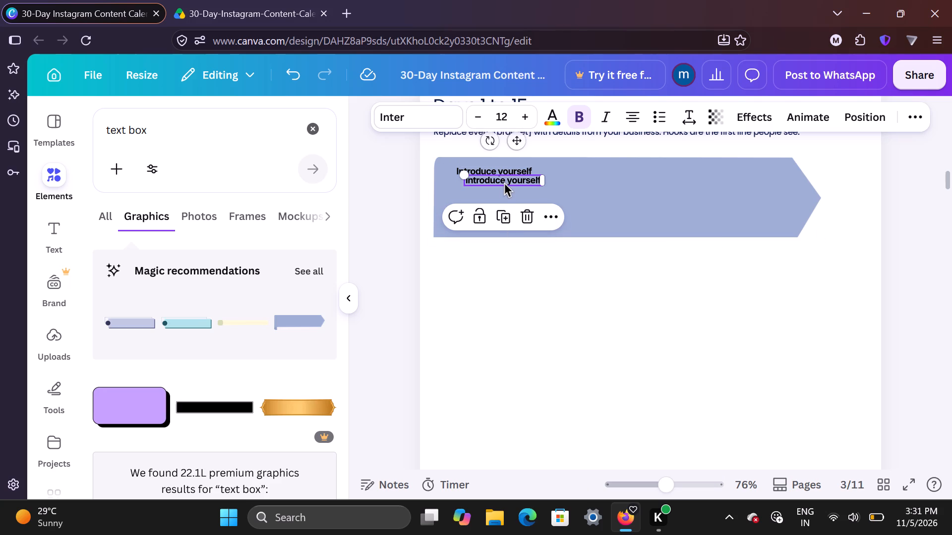
left_click(504, 183)
double_click(504, 180)
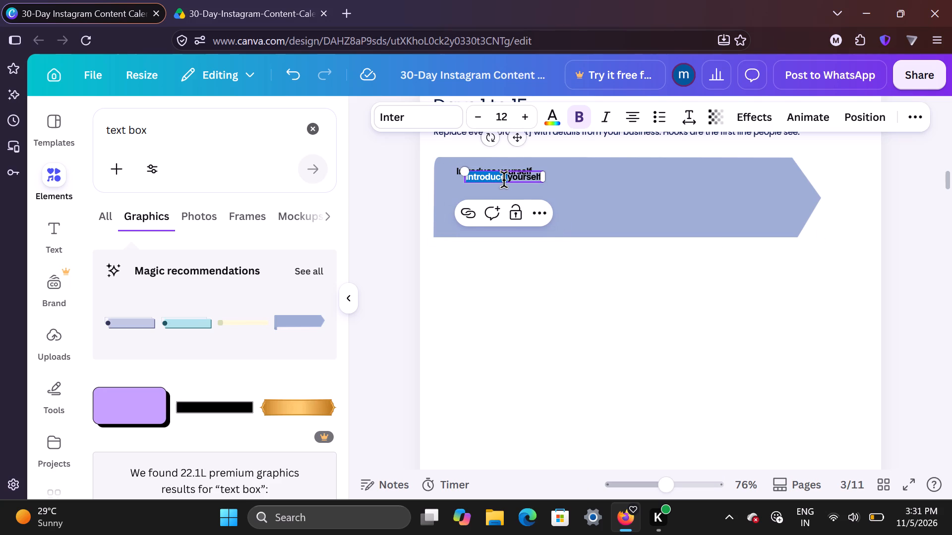
triple_click(504, 180)
triple_click(509, 180)
key("BackSpace")
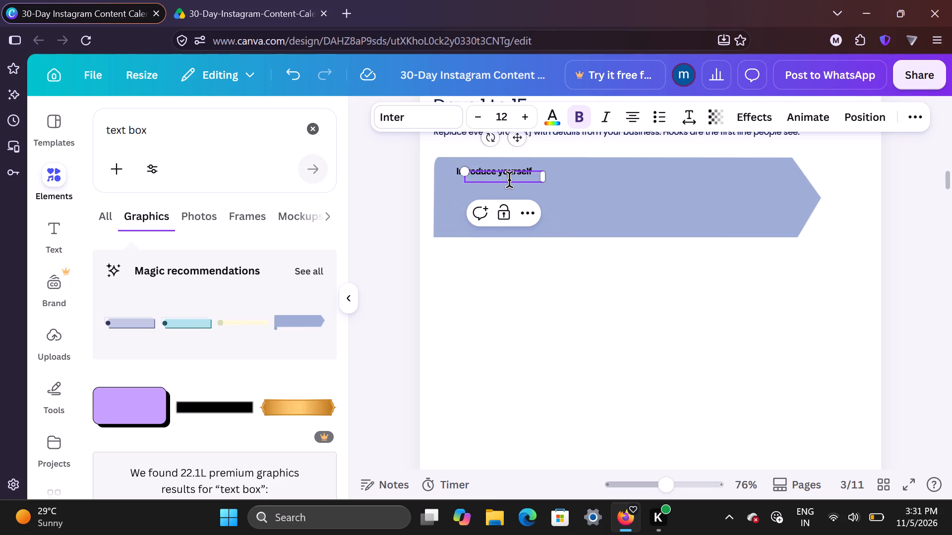
type("1.")
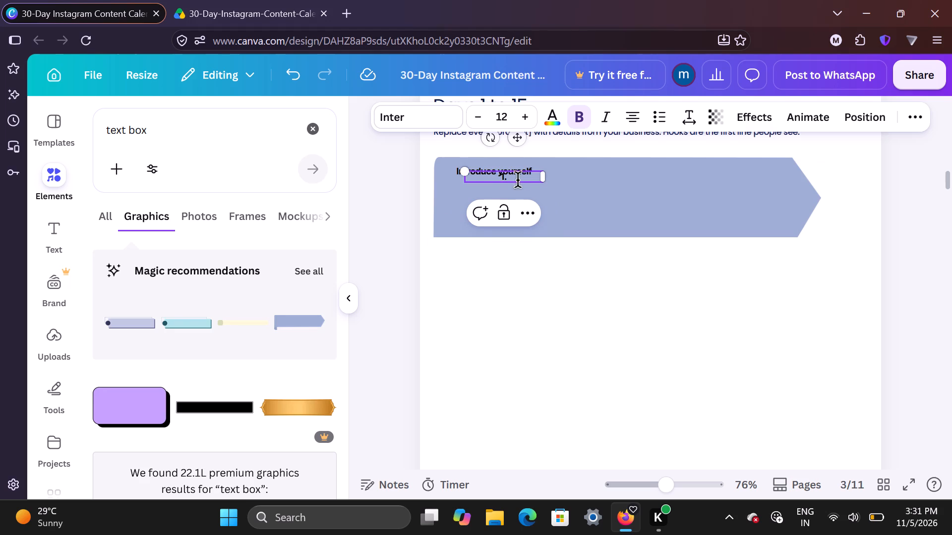
Place the "1." just before the "Introduce yourself" heading and crop the blue banner to a narrow vertical strip beside it.
left_click_drag(506, 178, 481, 181)
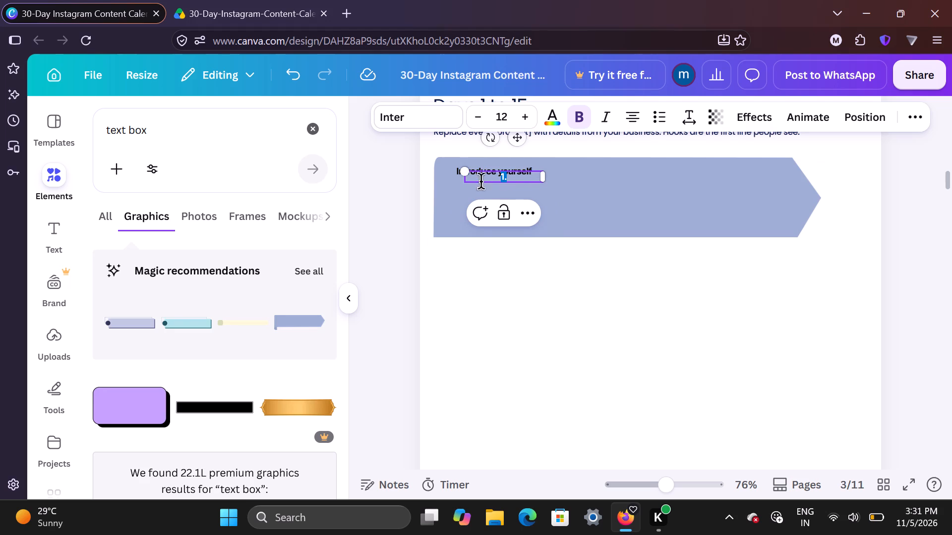
left_click_drag(481, 181, 579, 187)
double_click(579, 187)
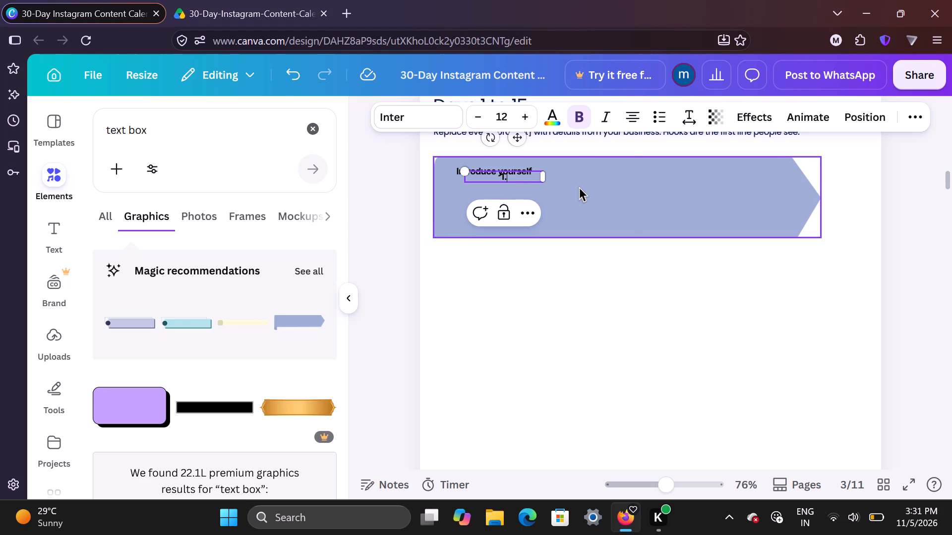
Move the "1." just before the "Introduce yourself" heading, on the same line inside the blue banner.
left_click(503, 178)
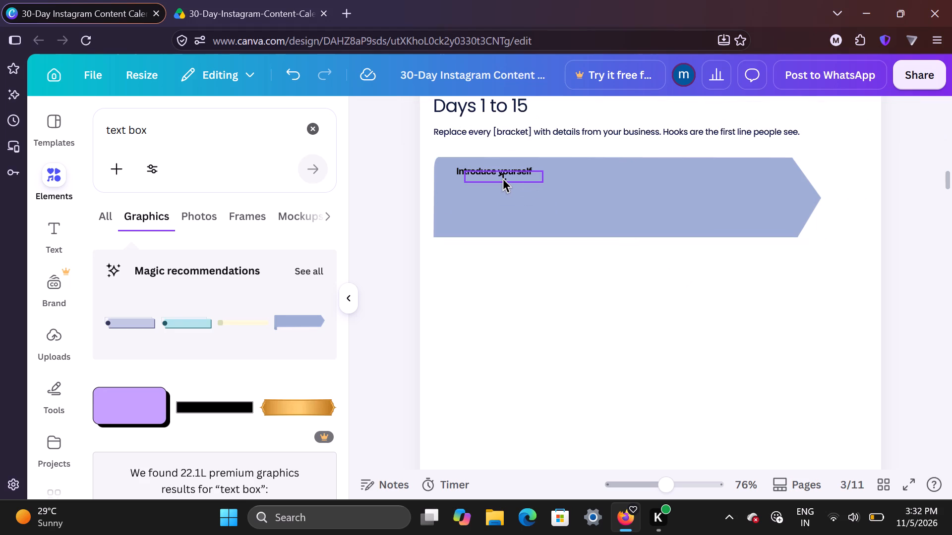
left_click_drag(503, 178, 446, 174)
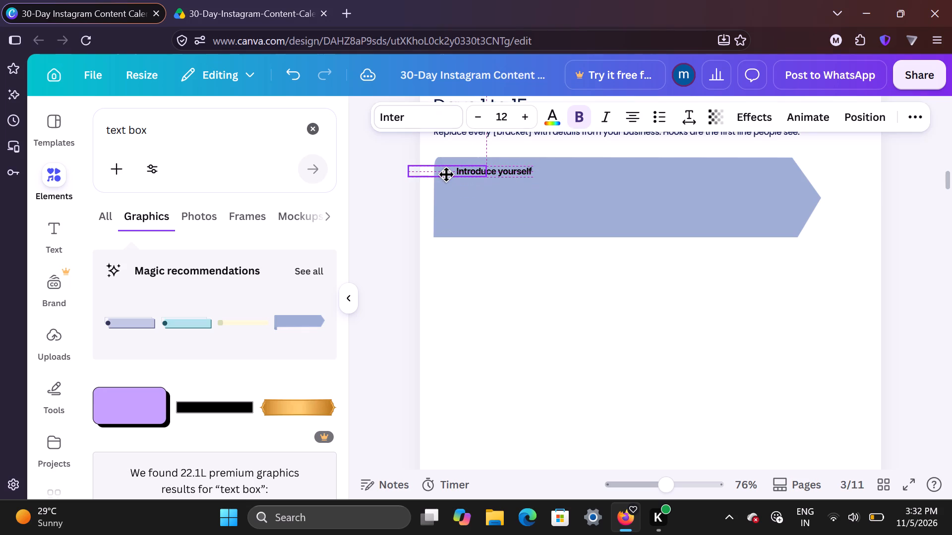
left_click_drag(446, 174, 446, 171)
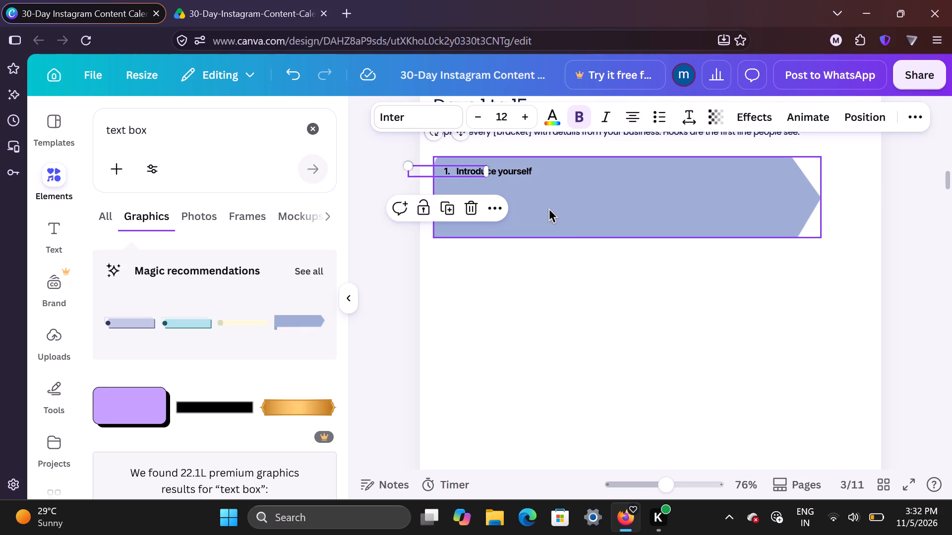
left_click(574, 217)
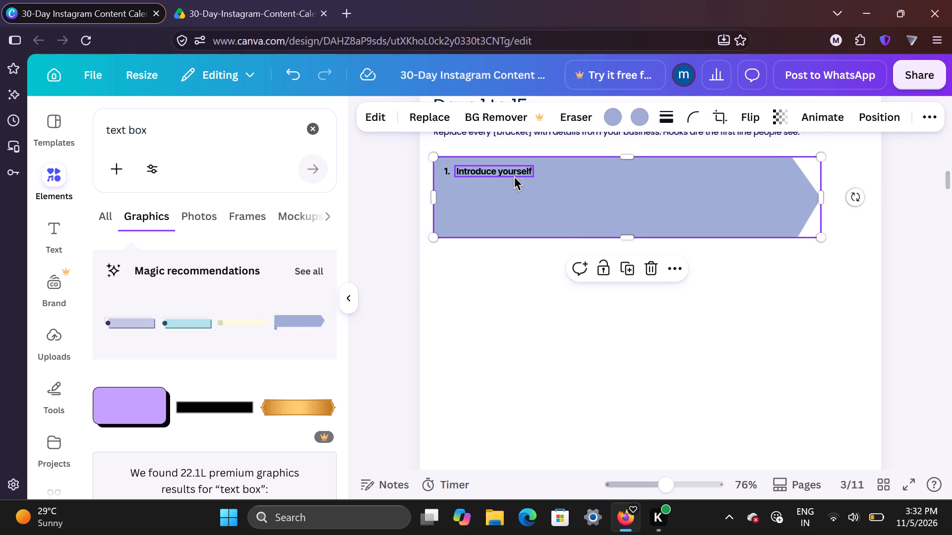
left_click(513, 173)
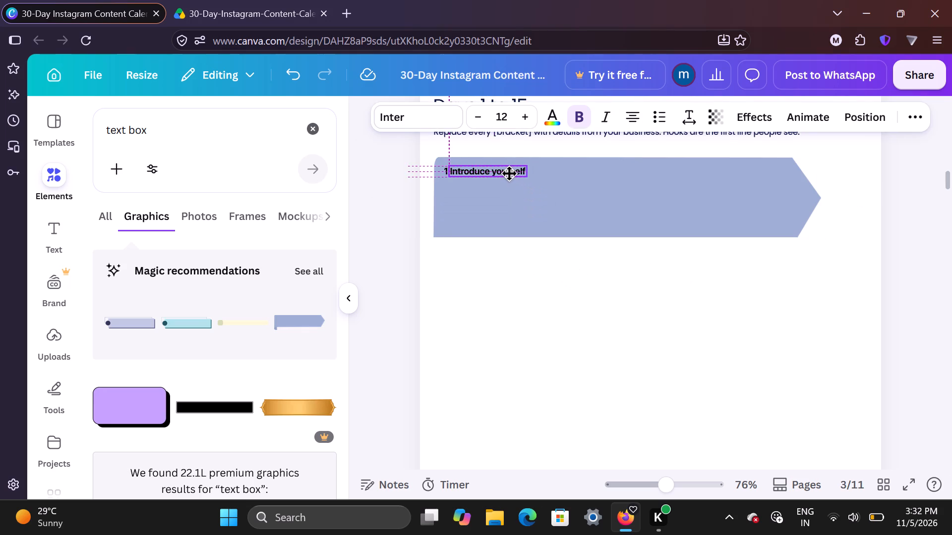
left_click(570, 189)
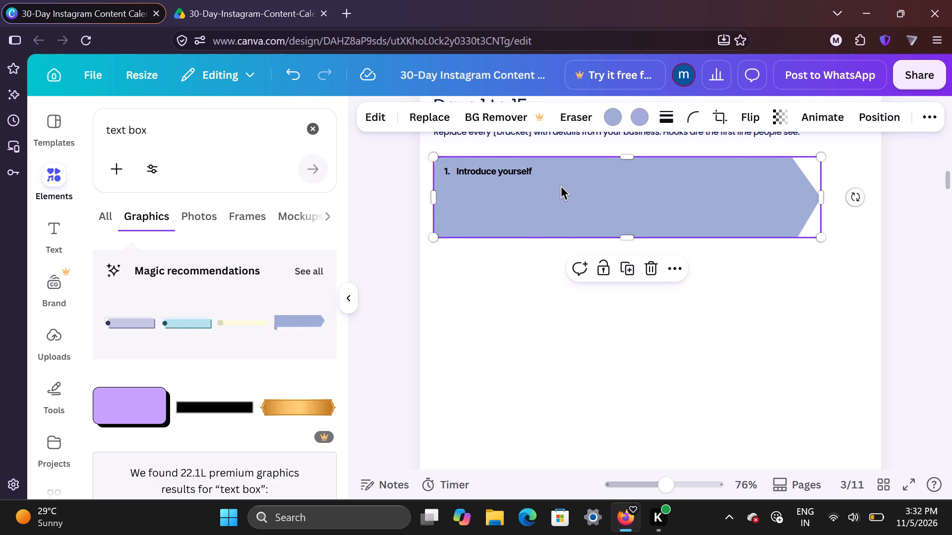
Copy the "Introduce yourself" description, Hook and CTA text from page 4 of the reference PDF and return to the Canva design.
left_click(253, 0)
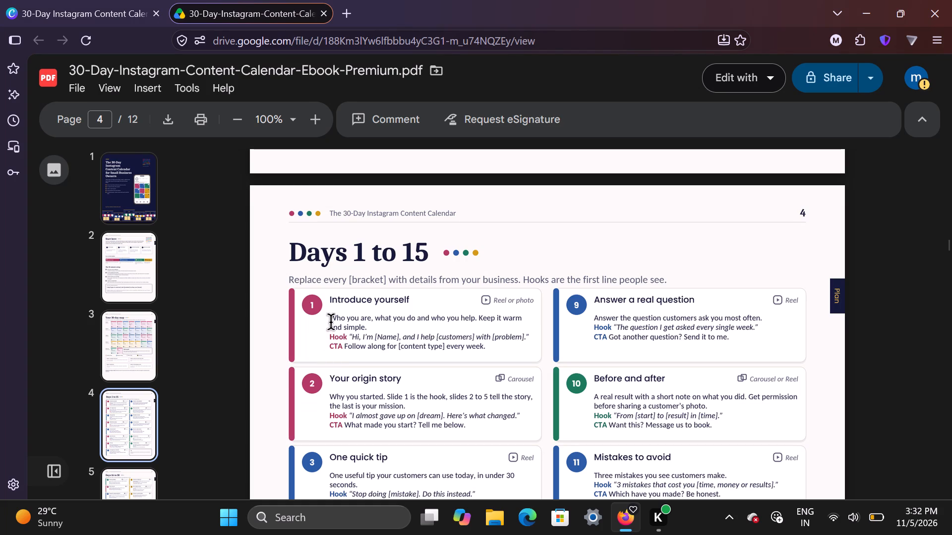
left_click_drag(331, 321, 501, 347)
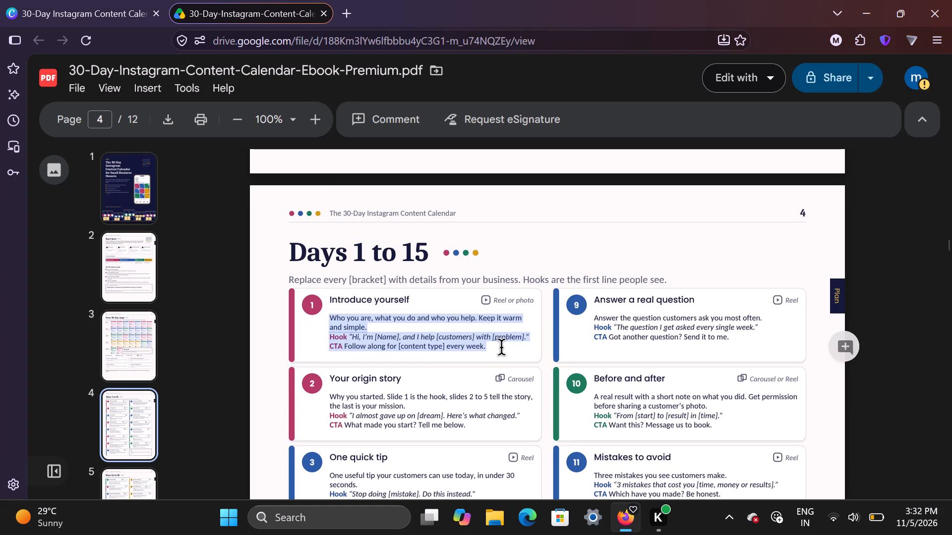
key("Menu")
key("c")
left_click(501, 347)
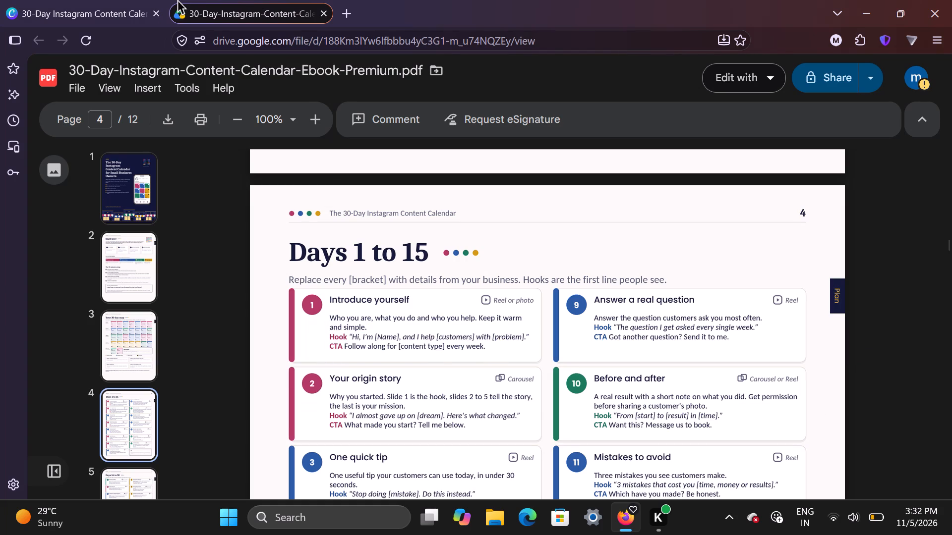
left_click(202, 0)
left_click(110, 0)
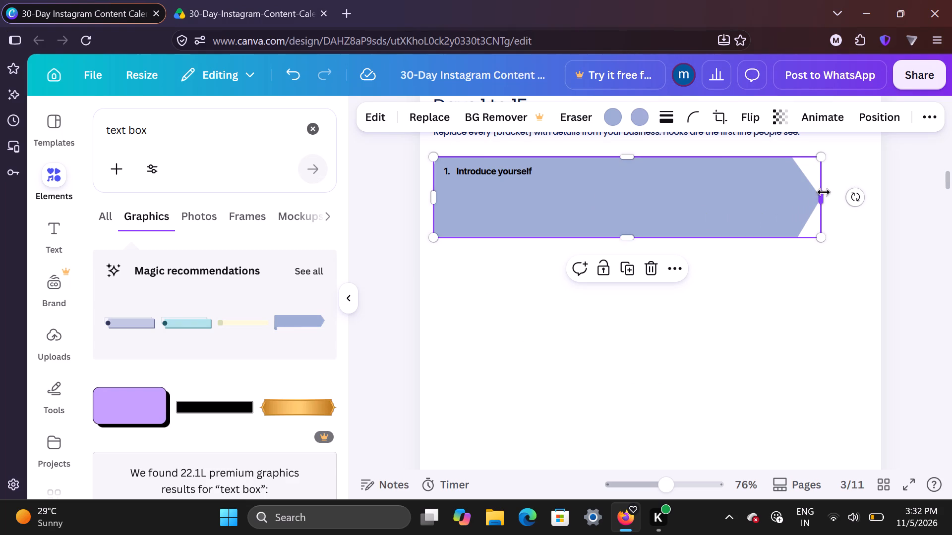
Crop the blue arrow banner's width down to a narrow vertical strip at its starting edge, keeping its height.
left_click_drag(824, 192, 455, 229)
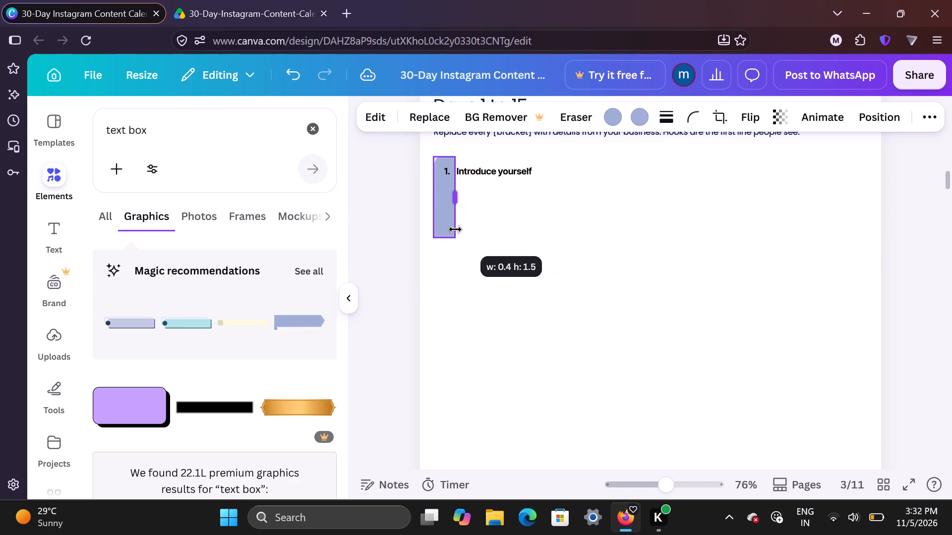
left_click_drag(455, 229, 451, 229)
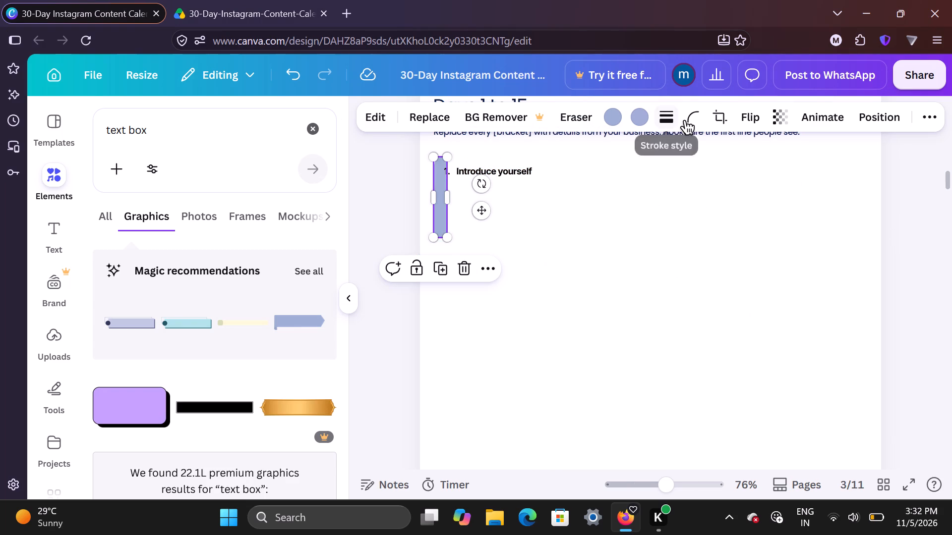
left_click(688, 119)
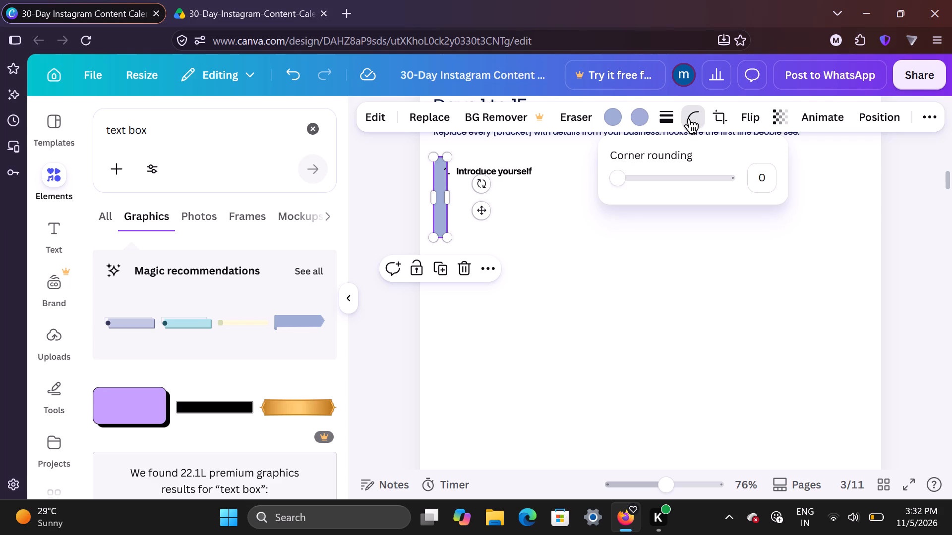
left_click(563, 270)
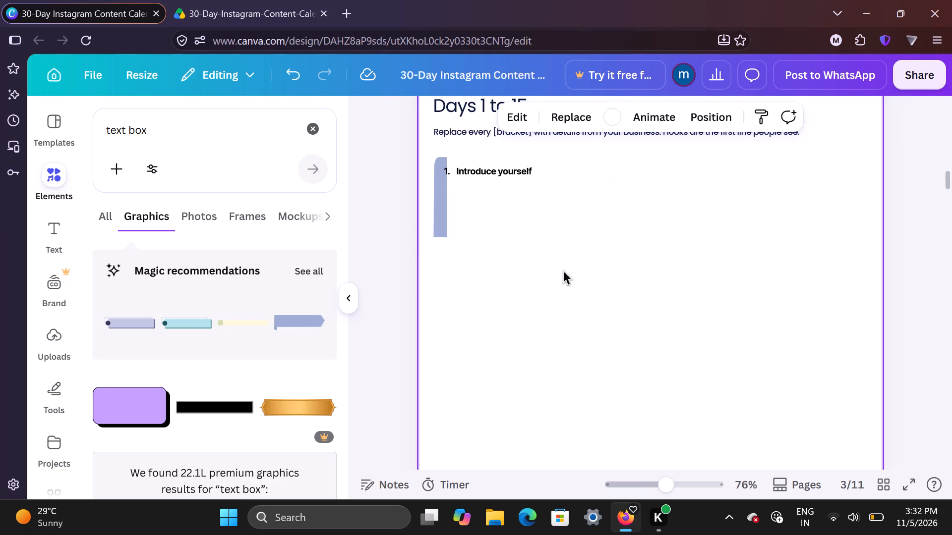
Trim the blue strip to about 0.2 wide and shift it slightly toward the page edge, clear of the "1.".
left_click(242, 0)
left_click(67, 0)
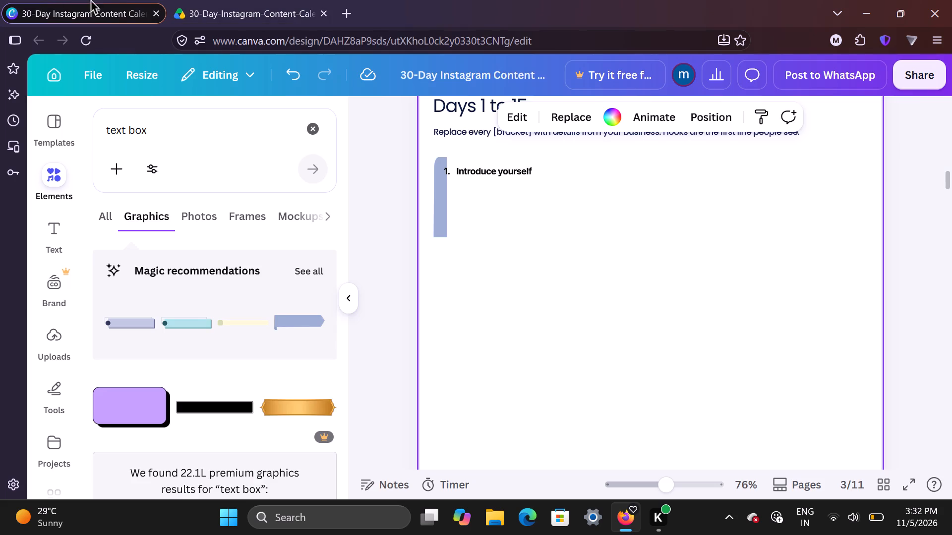
left_click(443, 200)
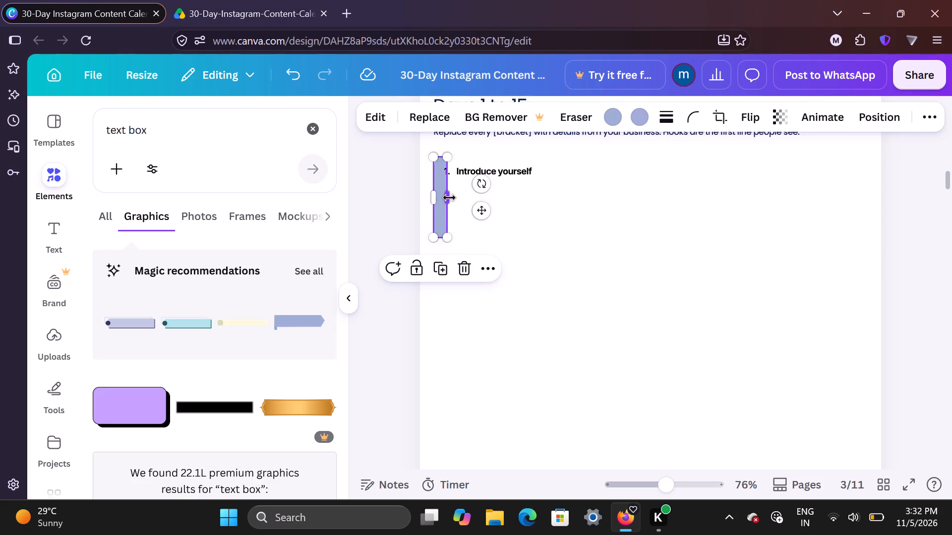
left_click(449, 196)
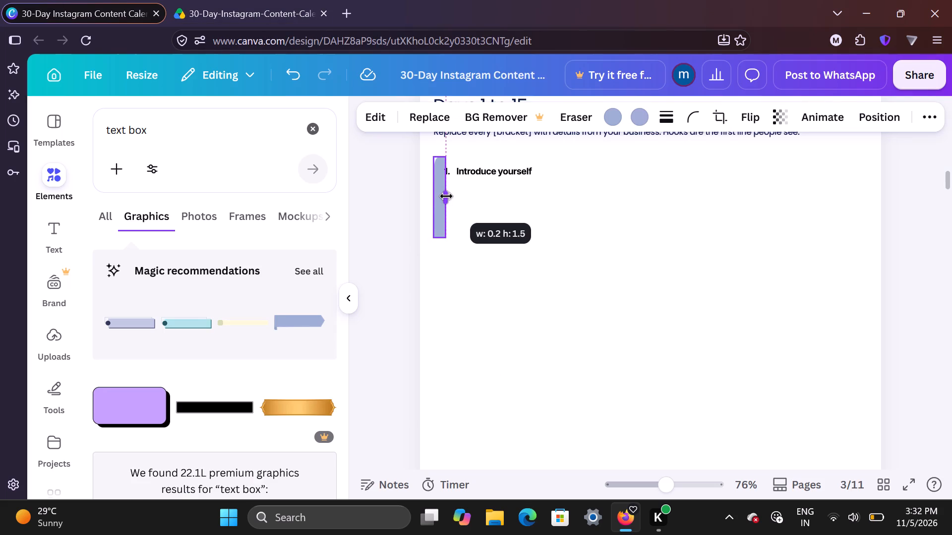
left_click(480, 212)
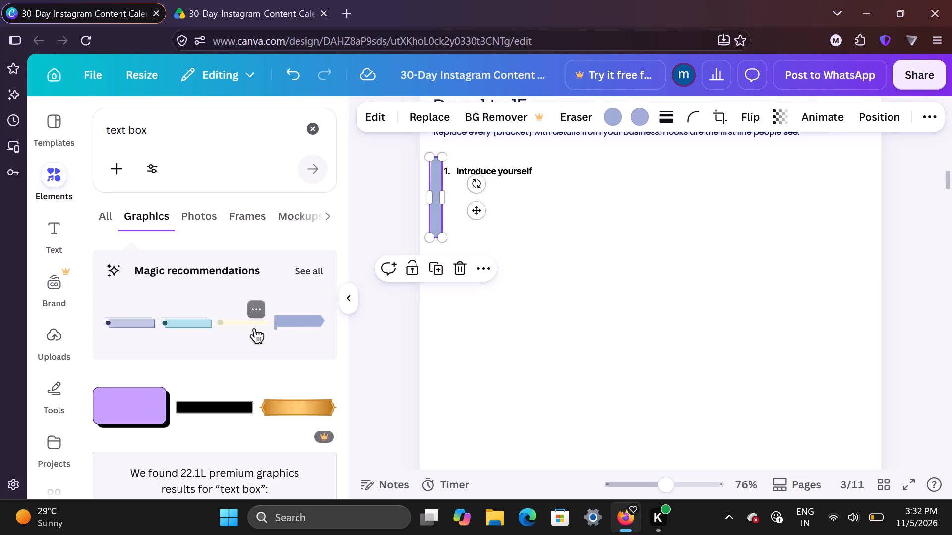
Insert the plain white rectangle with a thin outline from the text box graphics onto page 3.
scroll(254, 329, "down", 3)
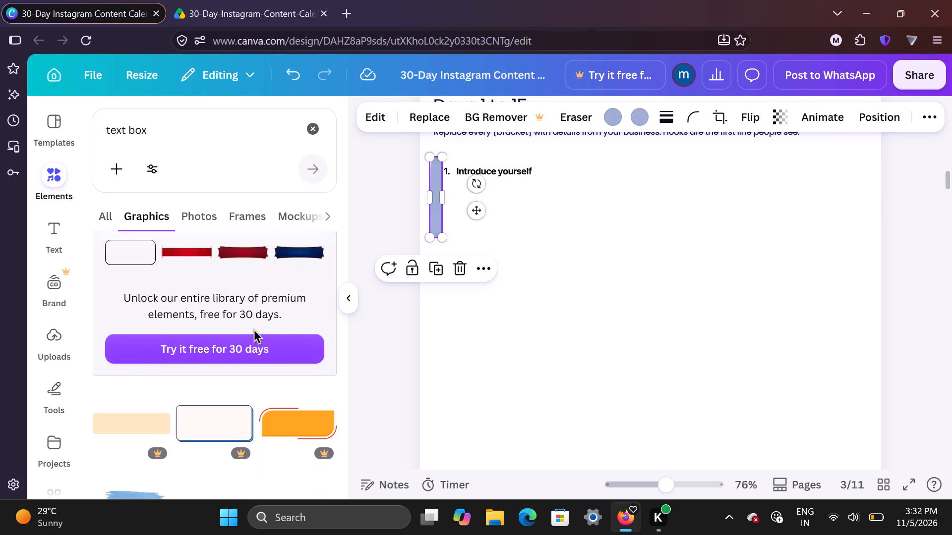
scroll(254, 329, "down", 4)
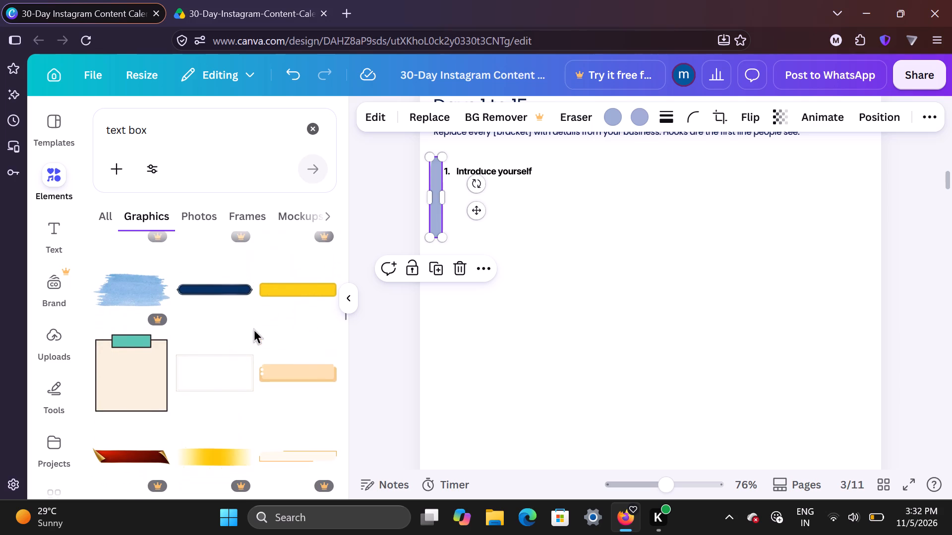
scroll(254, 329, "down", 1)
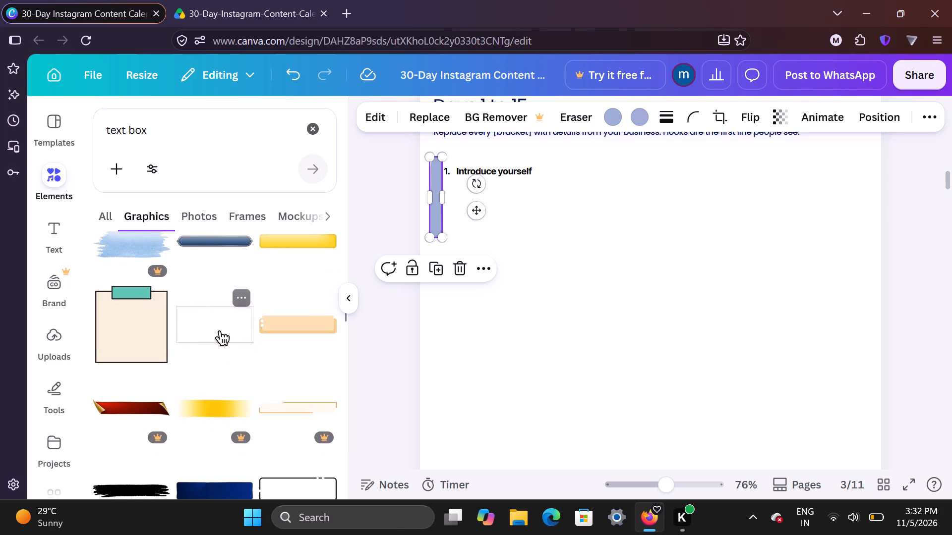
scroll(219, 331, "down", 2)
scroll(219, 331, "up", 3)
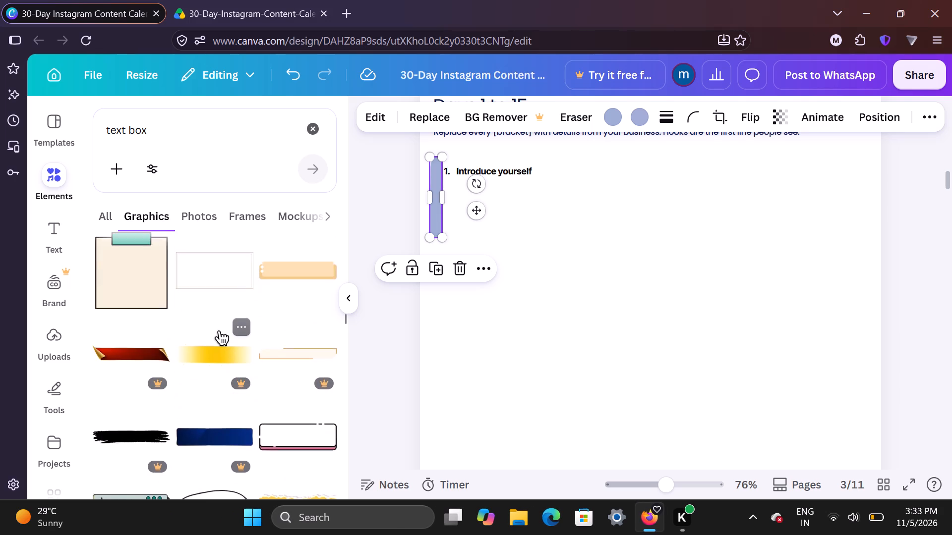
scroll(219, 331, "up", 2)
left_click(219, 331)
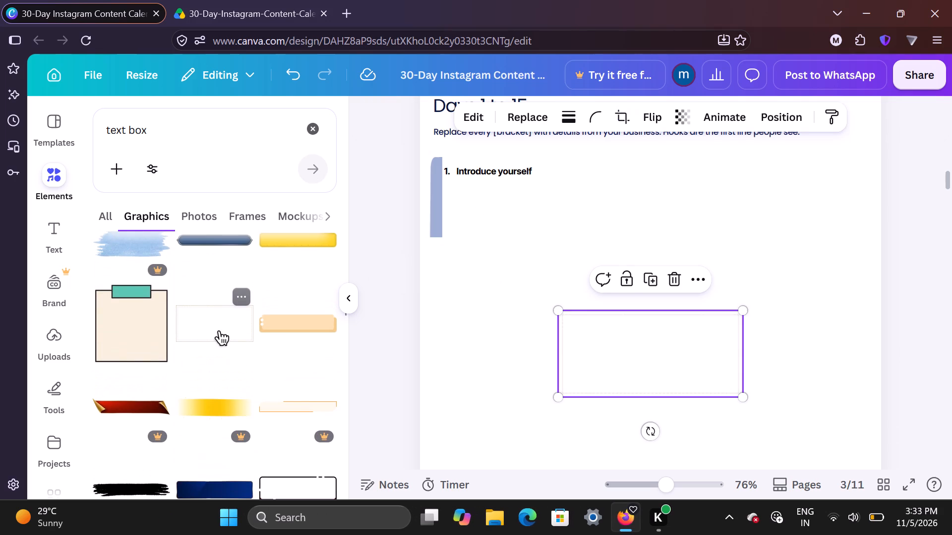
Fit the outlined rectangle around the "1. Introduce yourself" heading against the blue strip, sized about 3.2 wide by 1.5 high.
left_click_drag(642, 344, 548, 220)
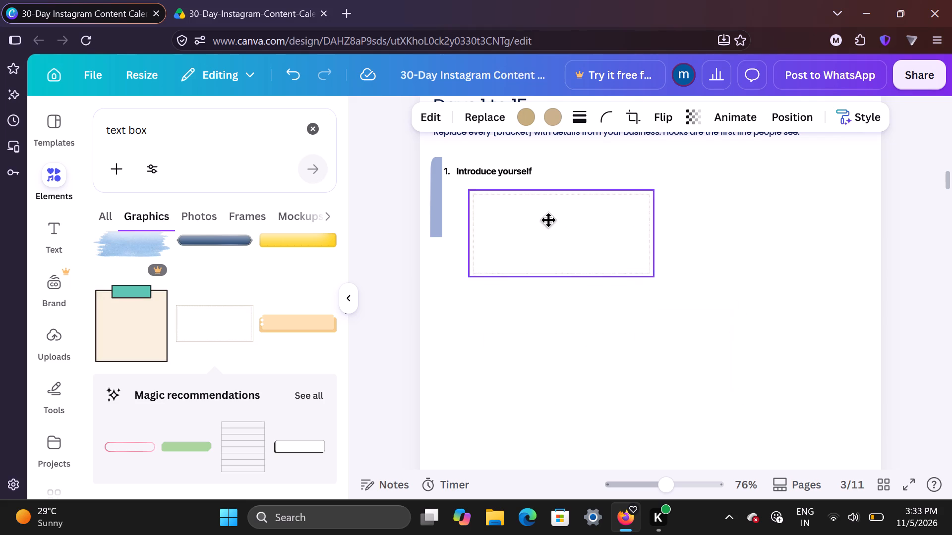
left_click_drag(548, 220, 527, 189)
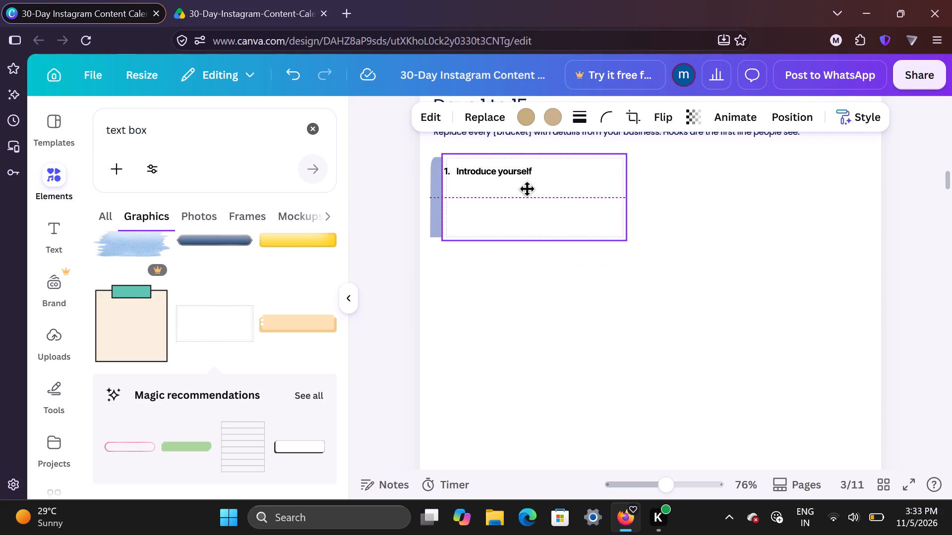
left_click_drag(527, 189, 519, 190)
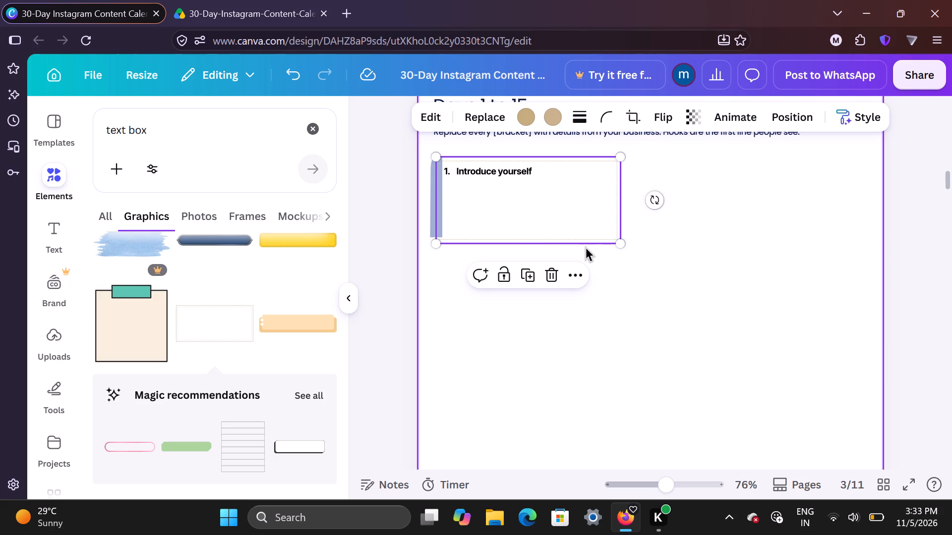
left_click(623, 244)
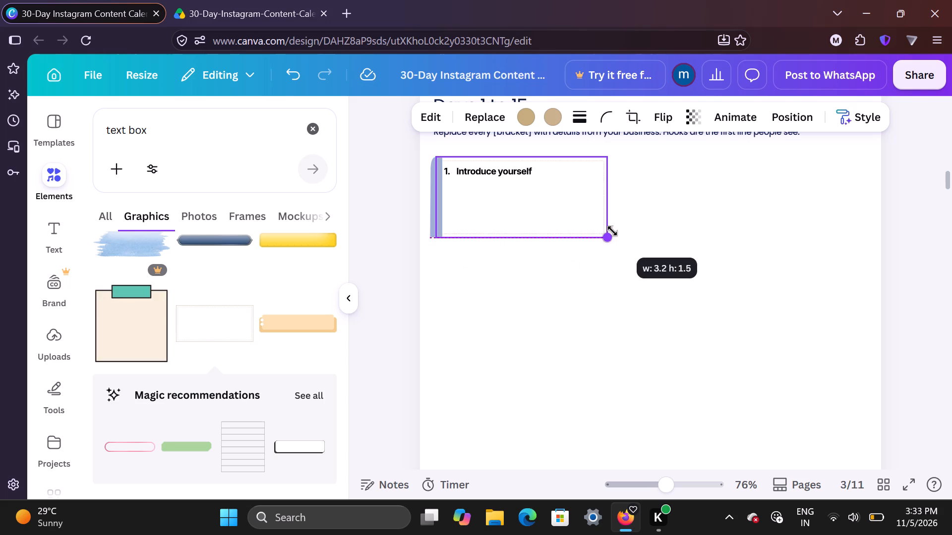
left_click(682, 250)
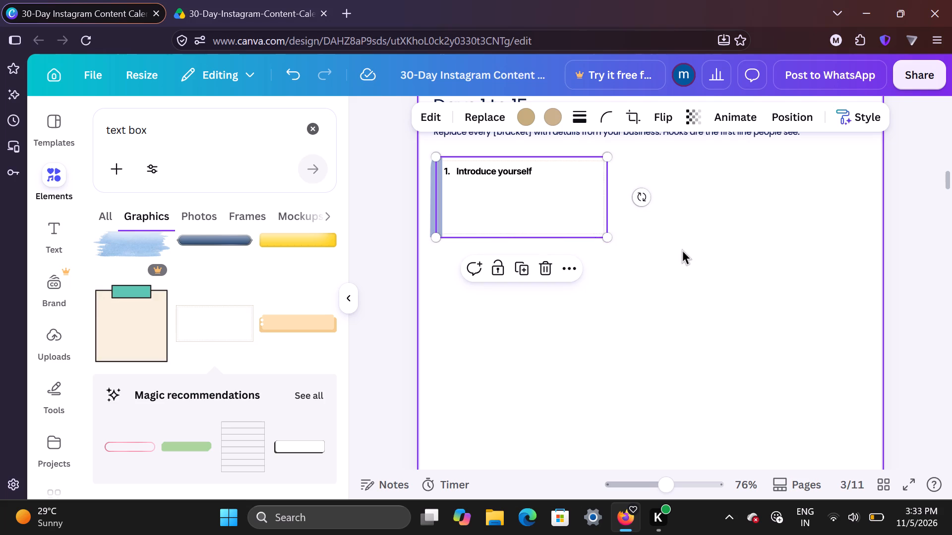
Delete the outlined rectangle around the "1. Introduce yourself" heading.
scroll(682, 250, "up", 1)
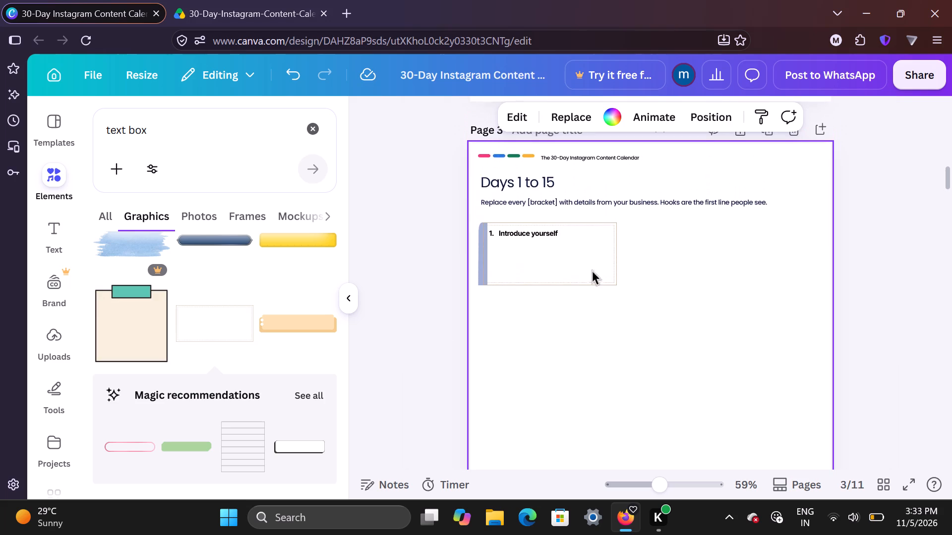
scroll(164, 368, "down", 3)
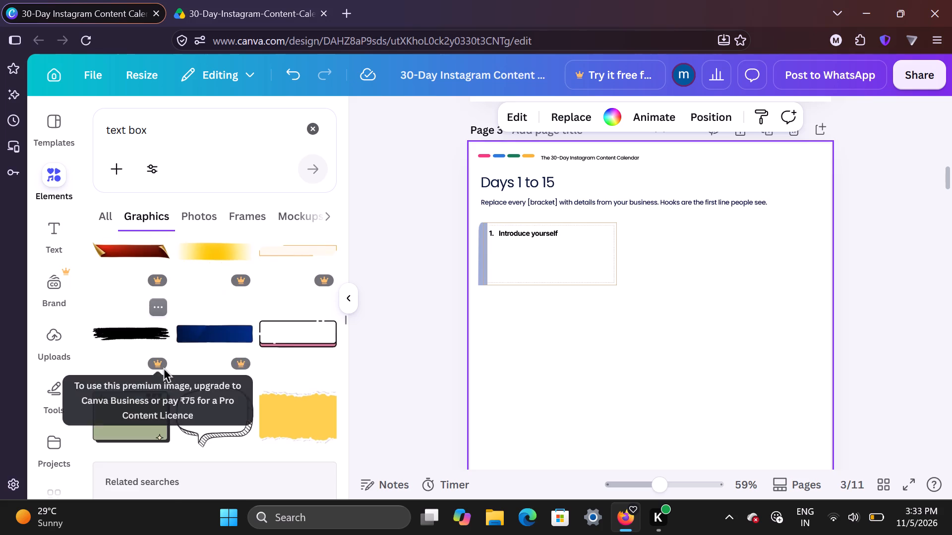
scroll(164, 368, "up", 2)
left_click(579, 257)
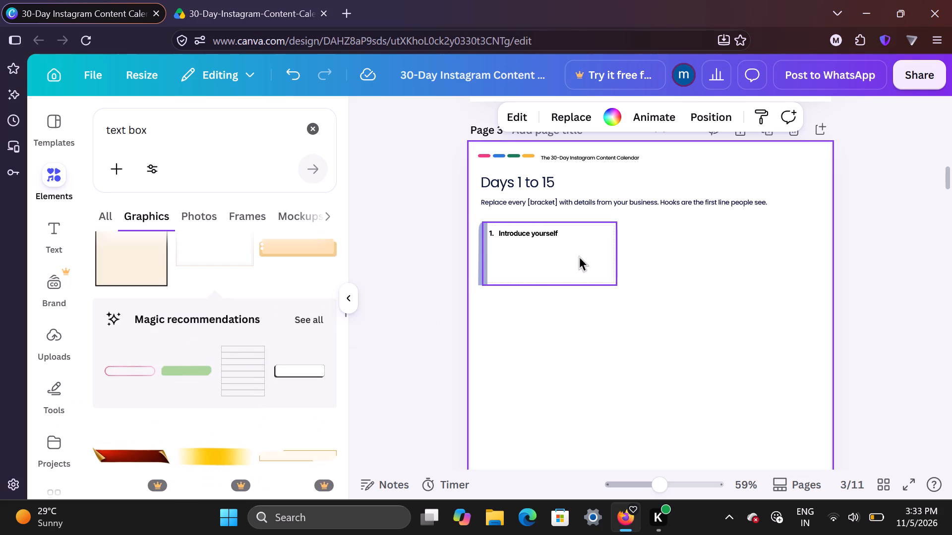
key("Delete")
Insert the pink rounded box with a black outline and shadow from the text box graphics onto page 3.
scroll(270, 309, "up", 1)
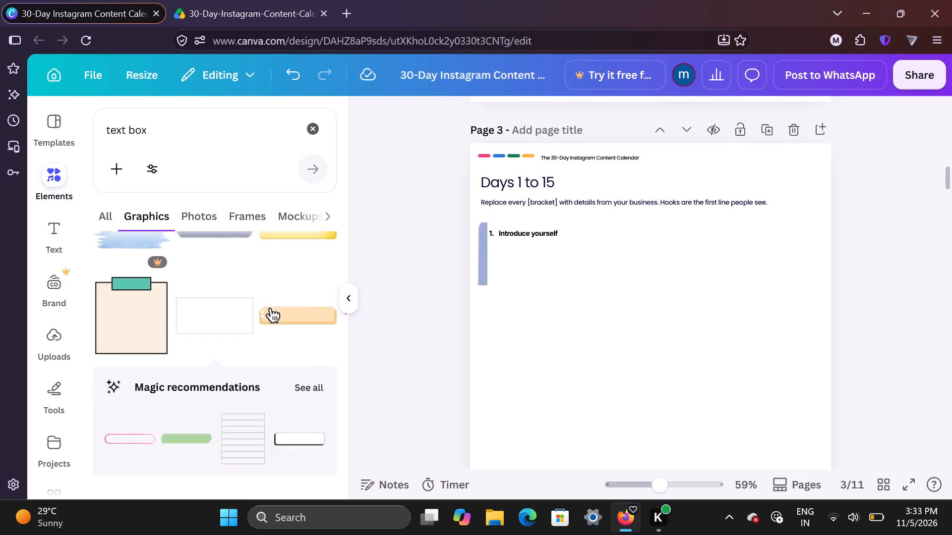
scroll(270, 309, "up", 5)
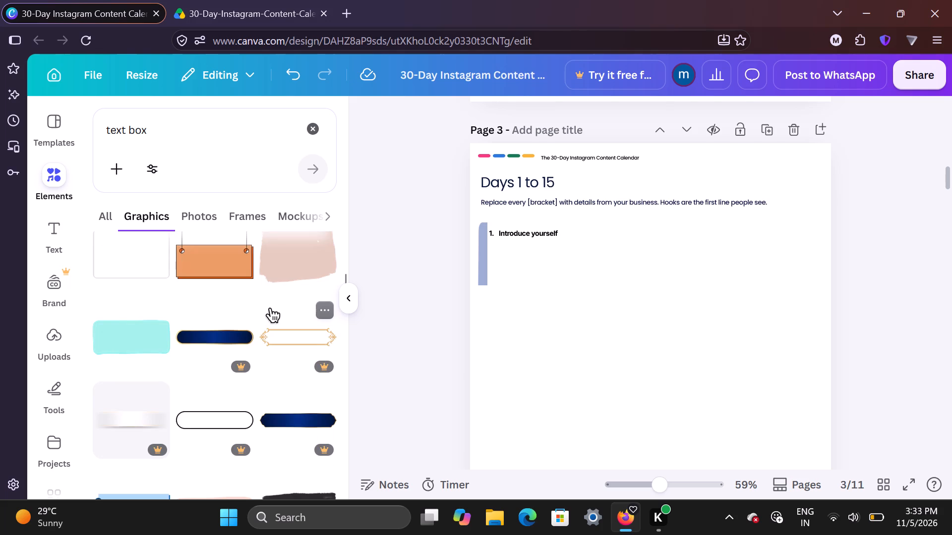
scroll(270, 309, "up", 9)
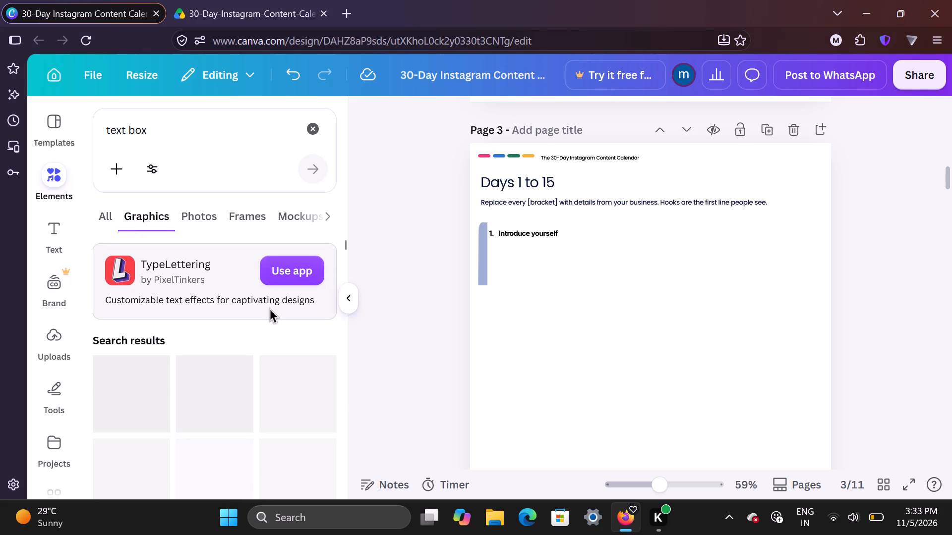
scroll(244, 440, "down", 1)
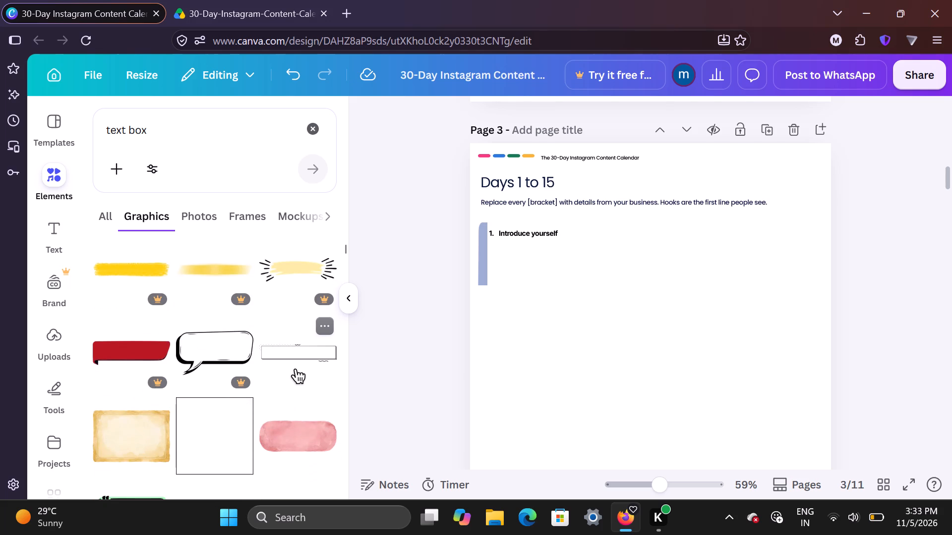
scroll(297, 369, "down", 3)
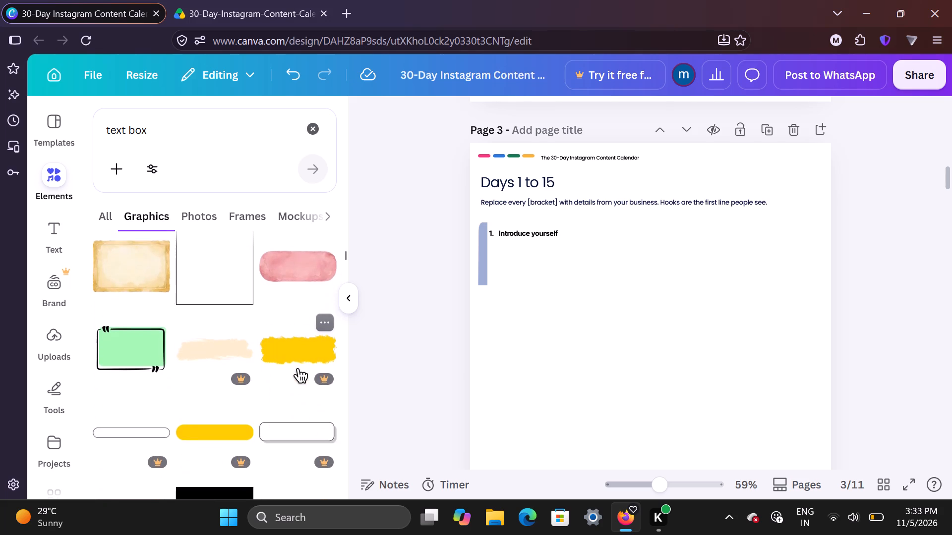
scroll(297, 369, "down", 1)
scroll(182, 428, "down", 1)
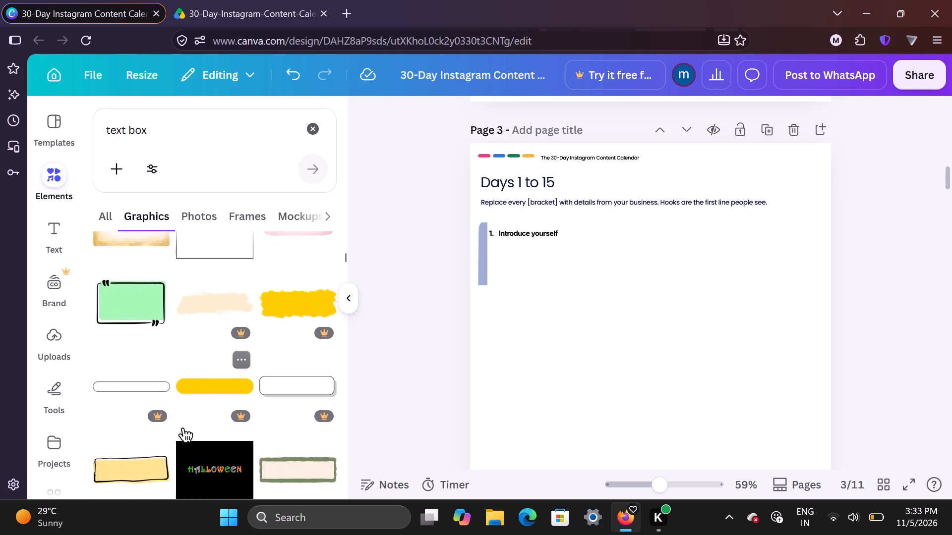
scroll(182, 428, "down", 2)
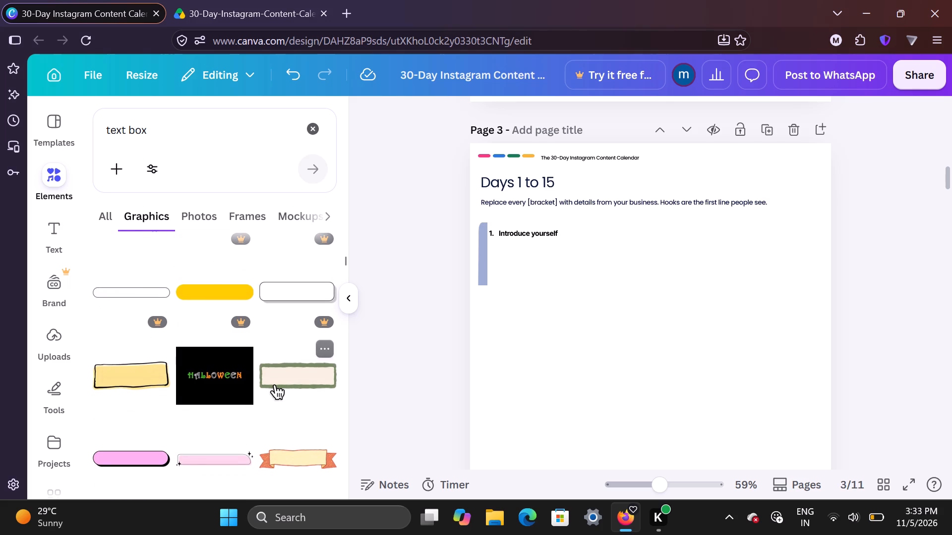
scroll(274, 385, "down", 1)
left_click(134, 401)
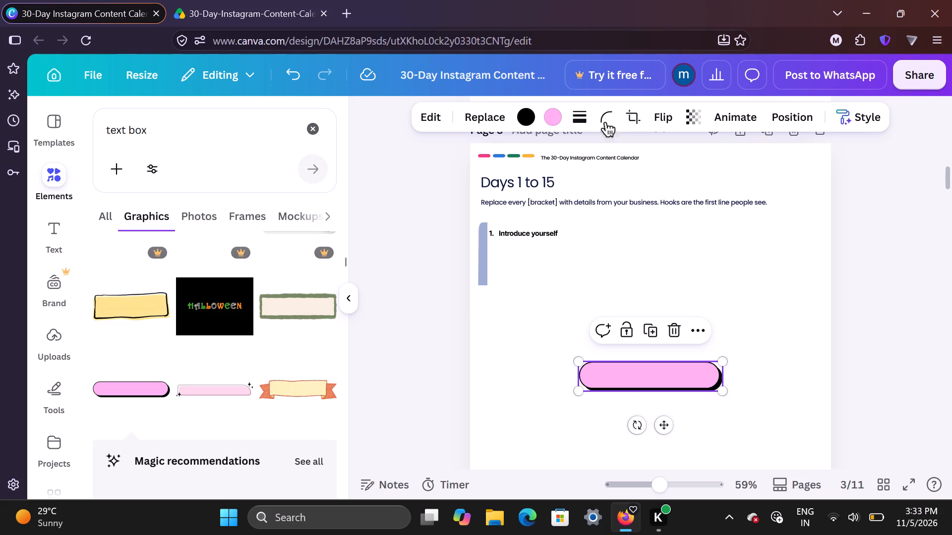
Set the pink box's corner rounding to 14.
left_click(603, 110)
left_click(564, 178)
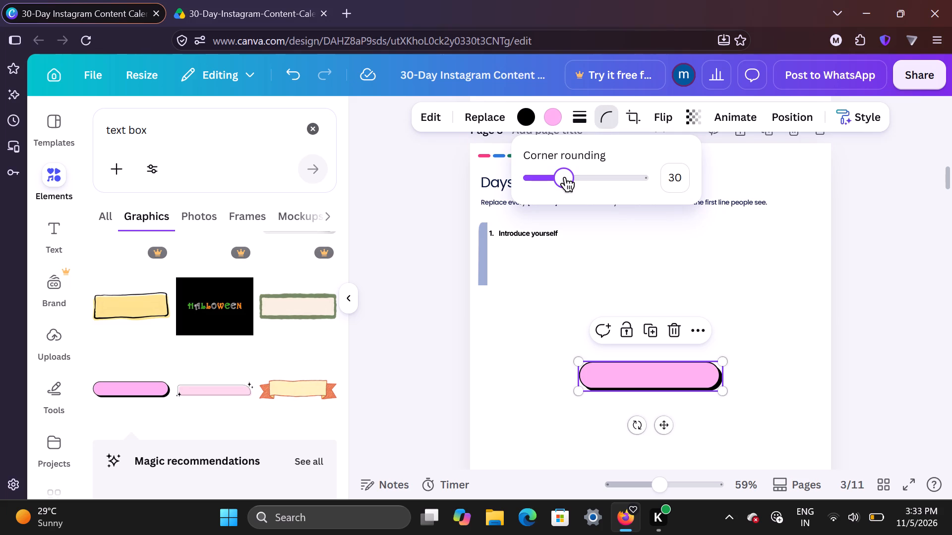
left_click_drag(564, 178, 539, 201)
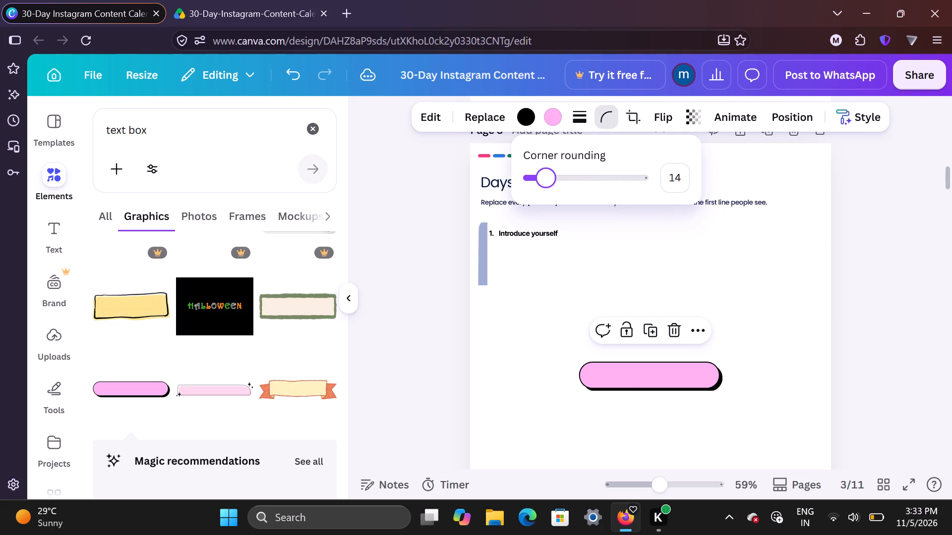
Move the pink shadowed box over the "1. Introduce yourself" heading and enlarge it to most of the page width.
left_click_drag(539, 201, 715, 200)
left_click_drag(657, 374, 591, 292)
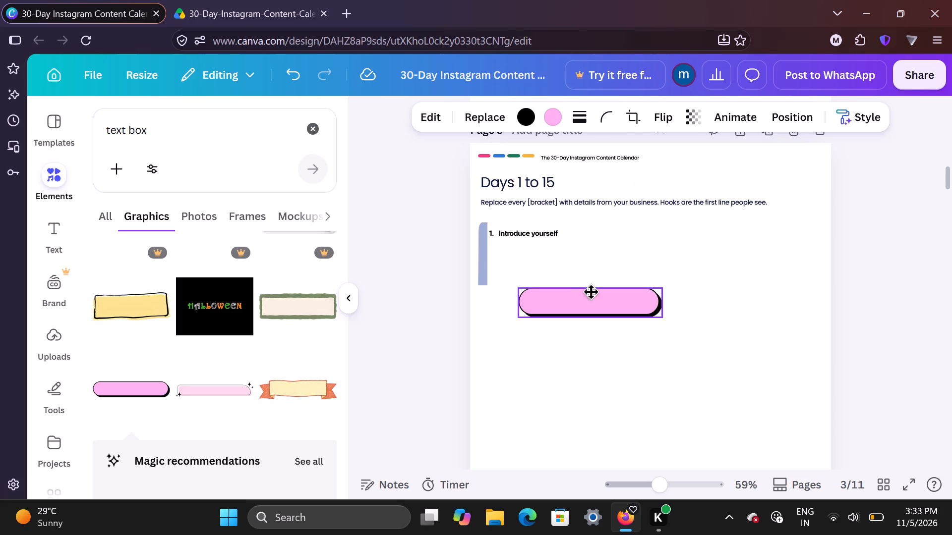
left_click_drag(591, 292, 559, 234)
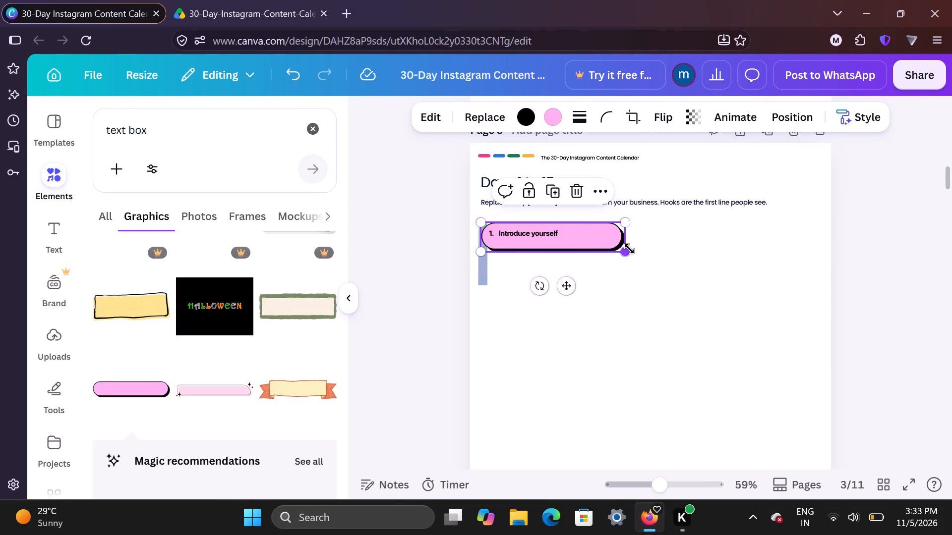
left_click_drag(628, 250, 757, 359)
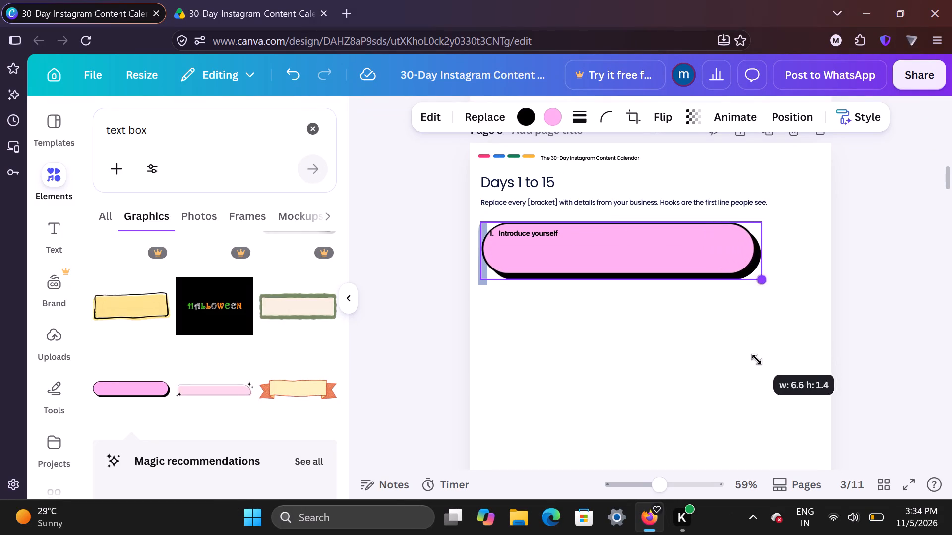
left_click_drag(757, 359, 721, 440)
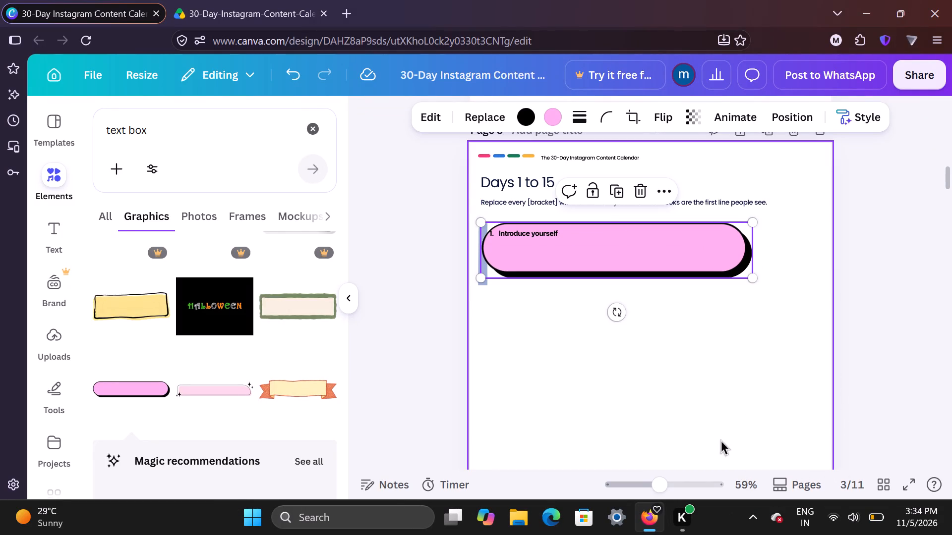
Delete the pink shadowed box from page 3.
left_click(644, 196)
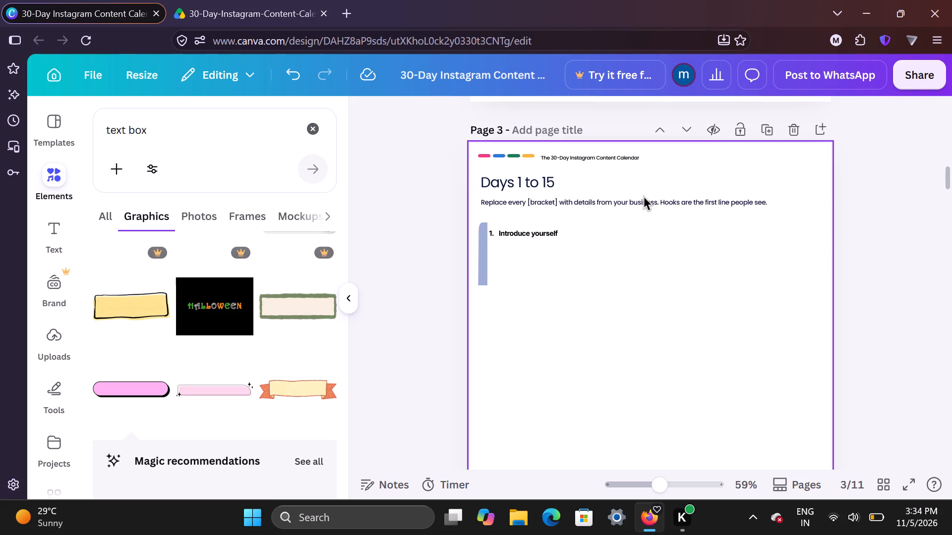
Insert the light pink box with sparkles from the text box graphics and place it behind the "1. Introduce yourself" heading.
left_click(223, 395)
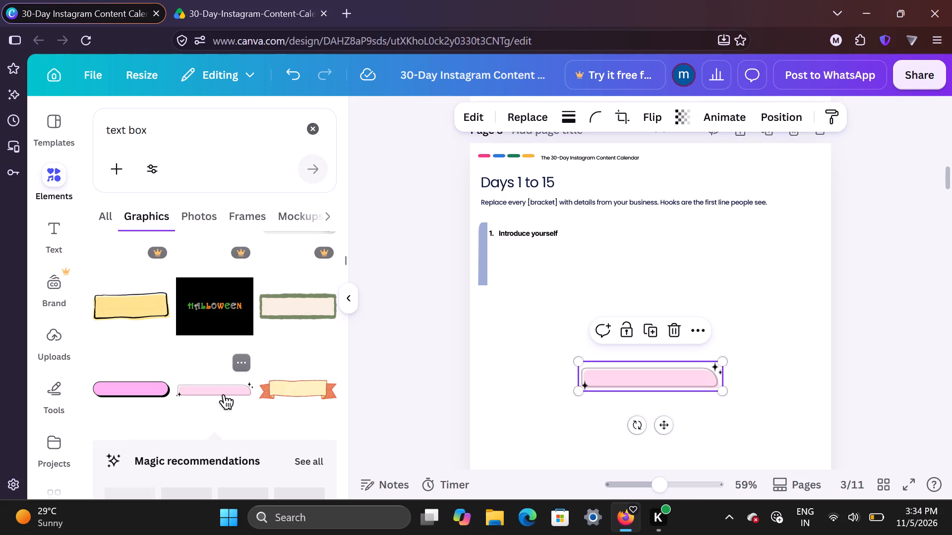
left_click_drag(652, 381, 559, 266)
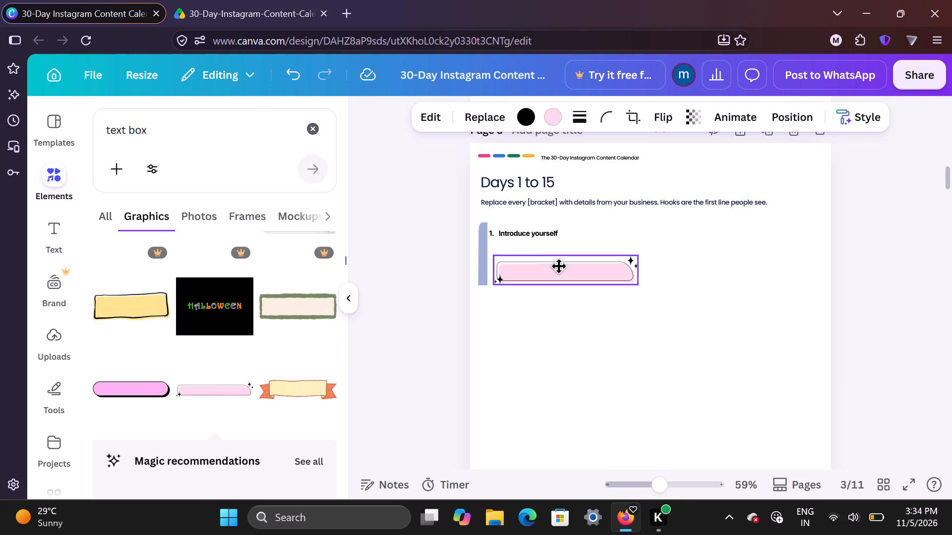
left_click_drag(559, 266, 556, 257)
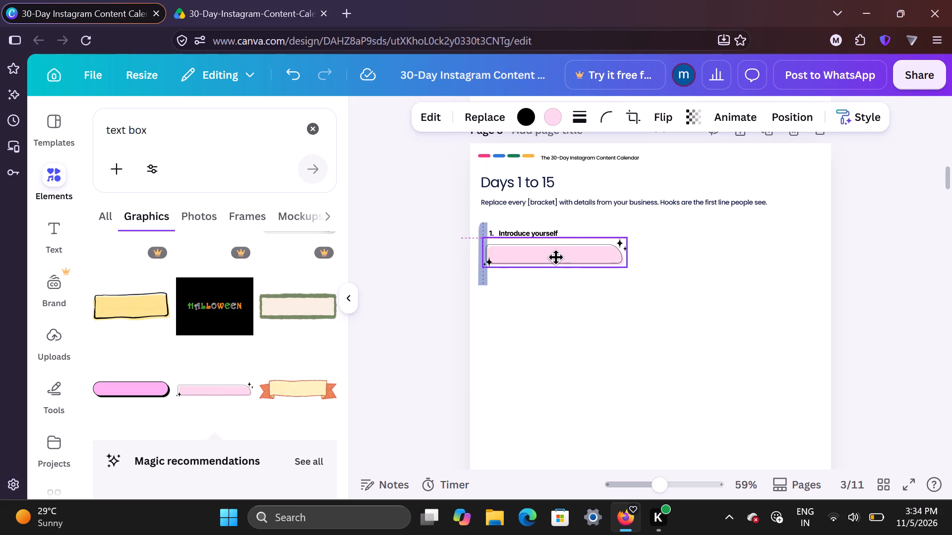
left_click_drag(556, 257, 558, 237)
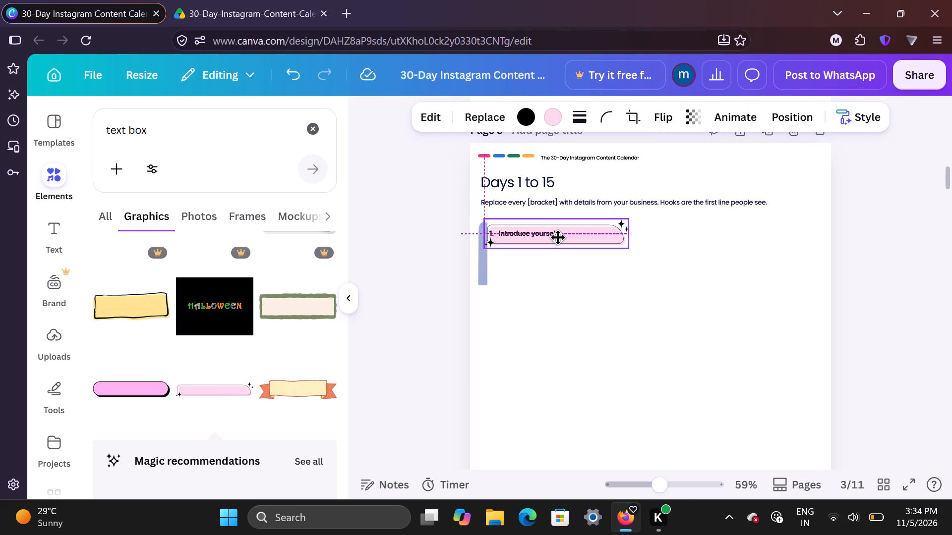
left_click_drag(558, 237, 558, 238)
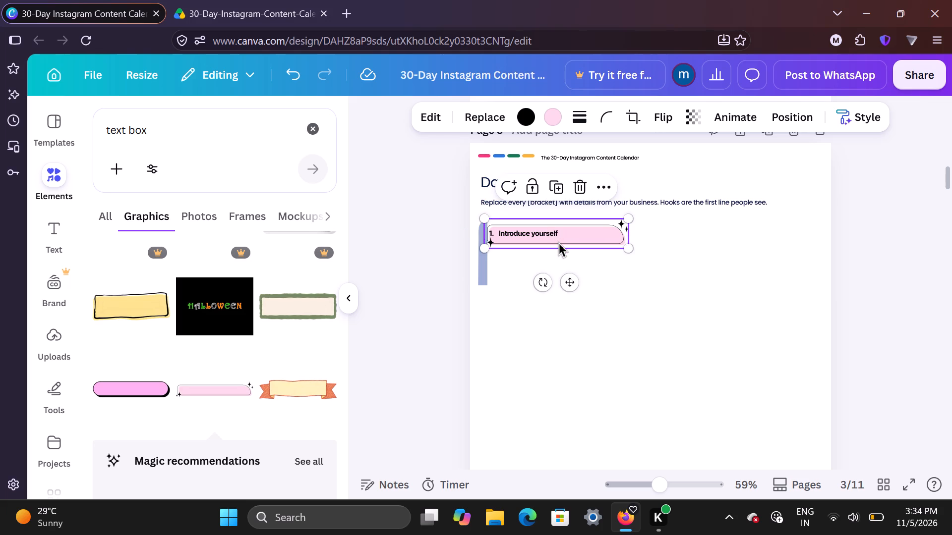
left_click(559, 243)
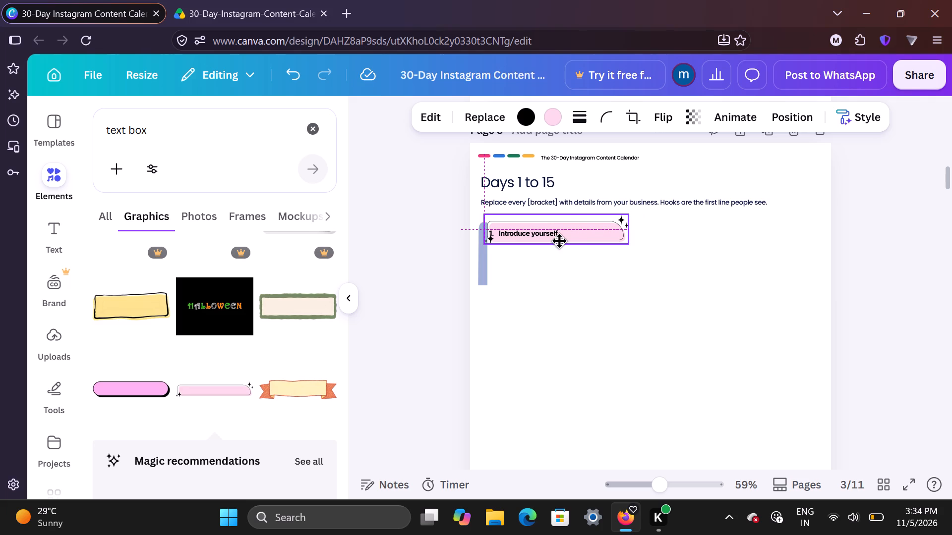
Delete the light pink box with sparkles from behind the "1. Introduce yourself" heading.
left_click(736, 248)
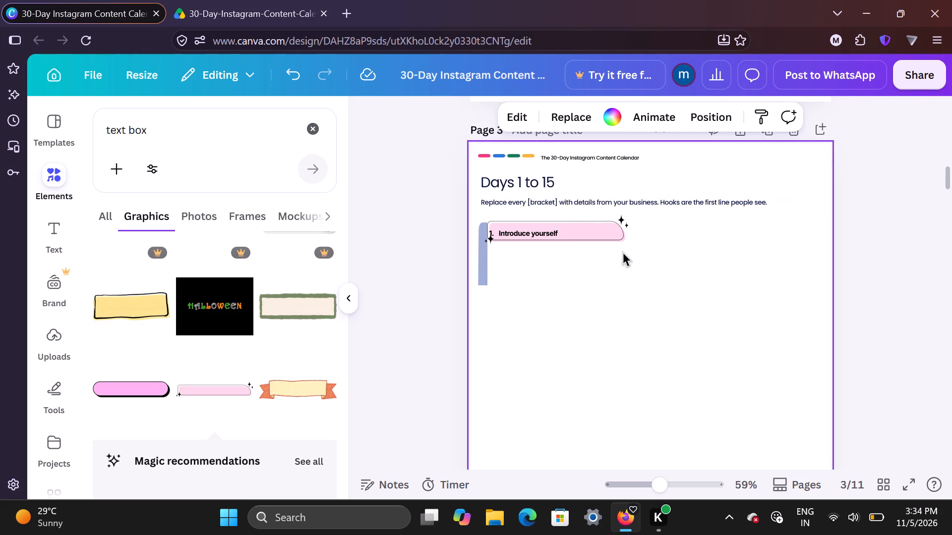
left_click(562, 231)
left_click(582, 188)
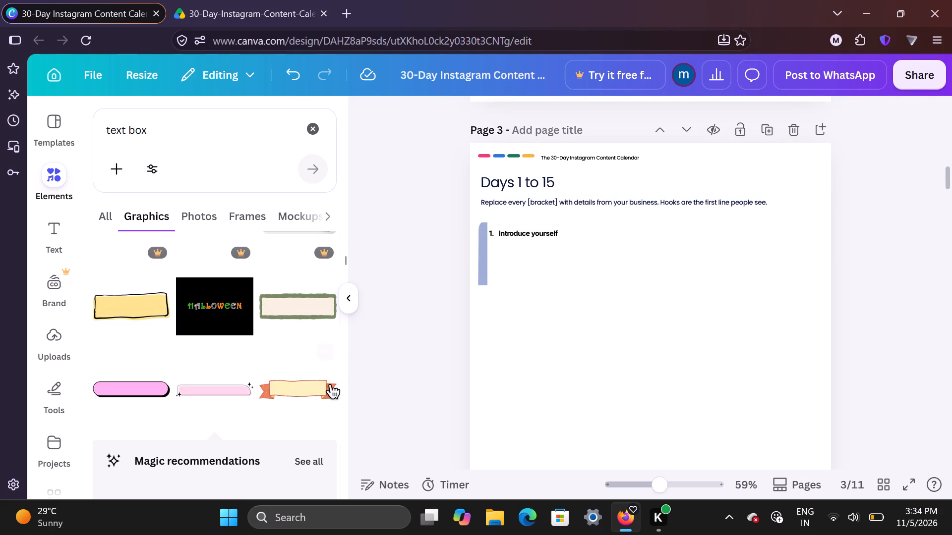
Browse the text box graphics for another background box for the "1. Introduce yourself" card.
scroll(317, 380, "down", 2)
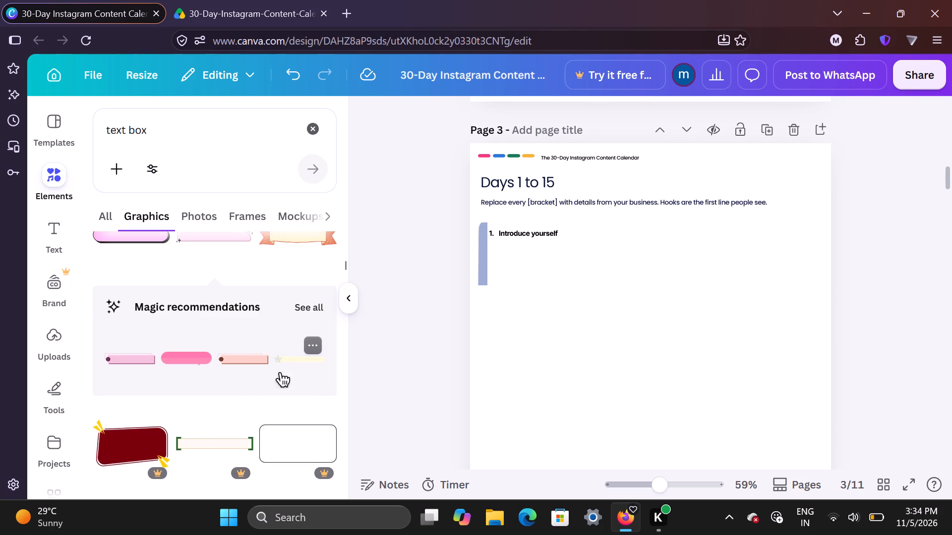
scroll(249, 367, "left", 1)
scroll(267, 364, "down", 2)
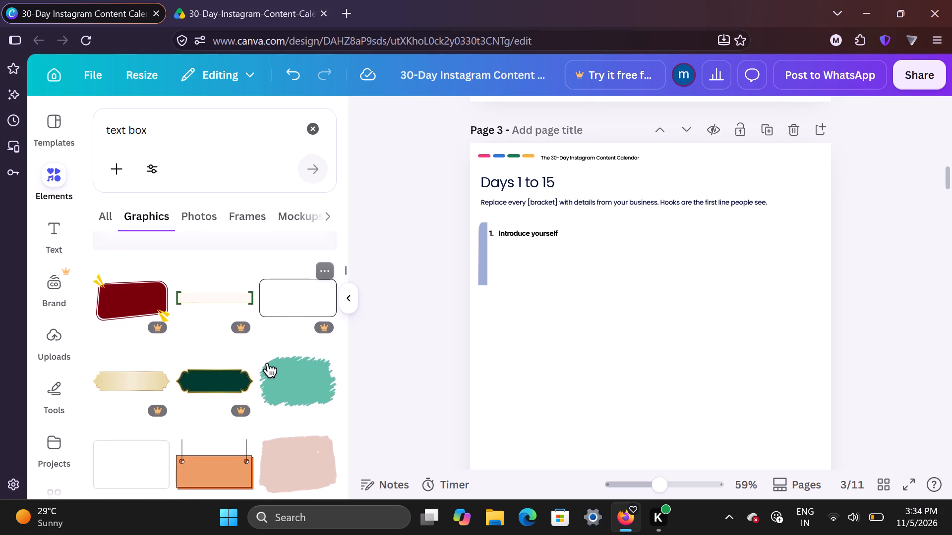
scroll(267, 364, "down", 3)
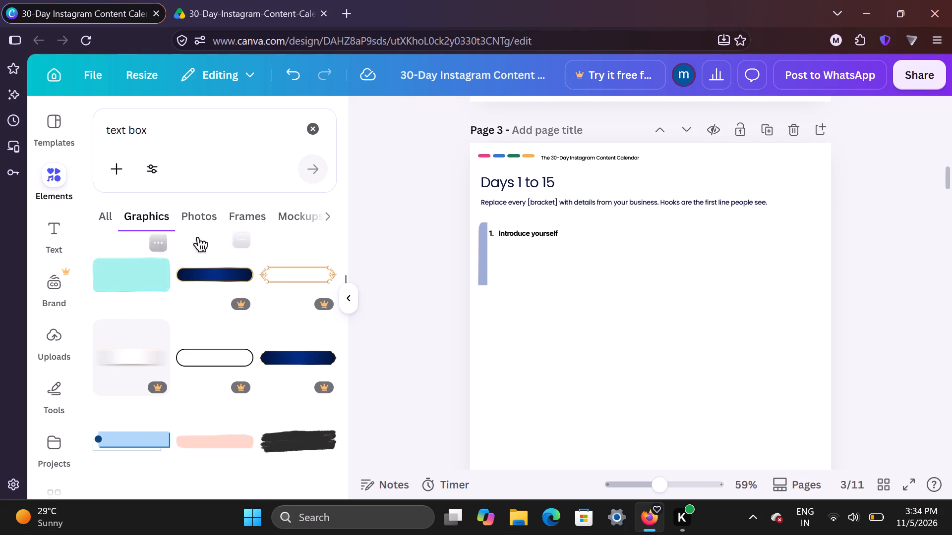
Search the elements for "shape" and insert the black rectangle on page 3 below the "1. Introduce yourself" heading.
left_click(308, 126)
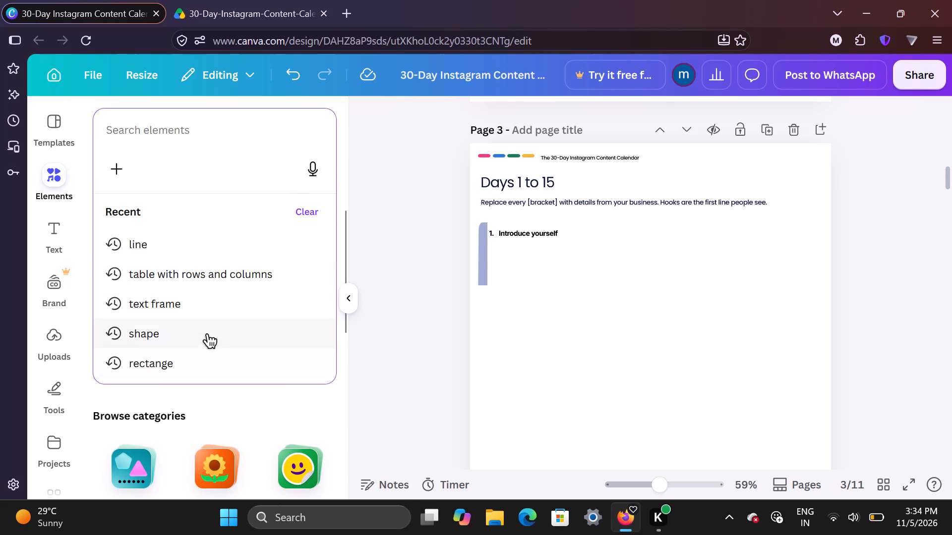
left_click(207, 332)
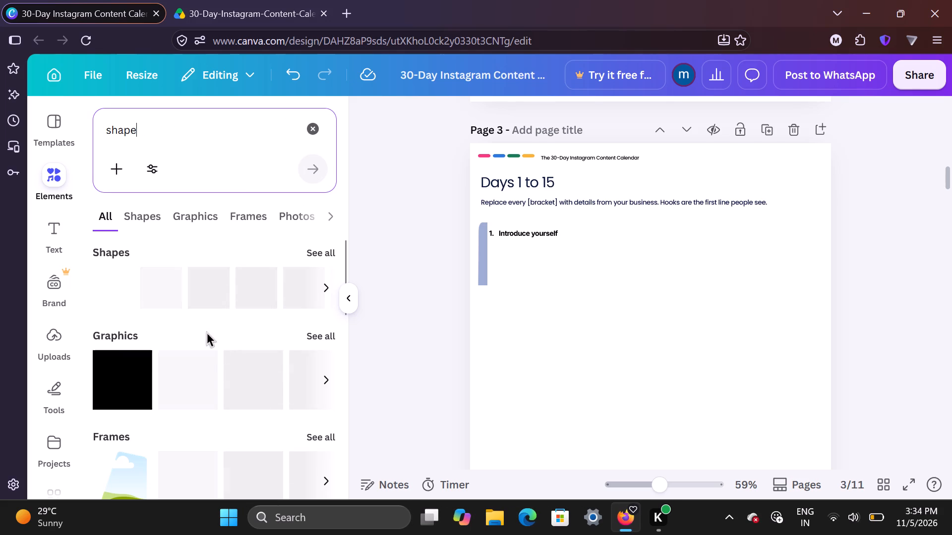
left_click(113, 297)
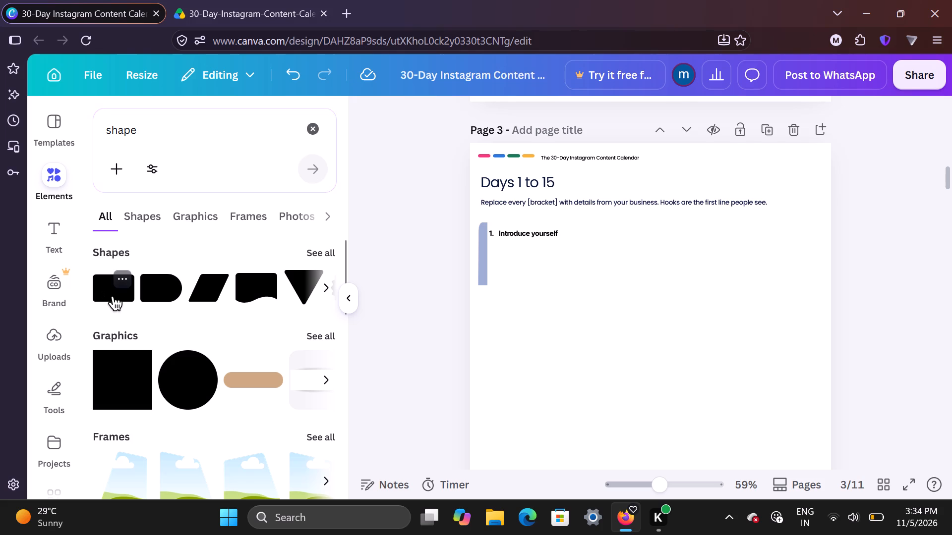
left_click_drag(650, 373, 632, 362)
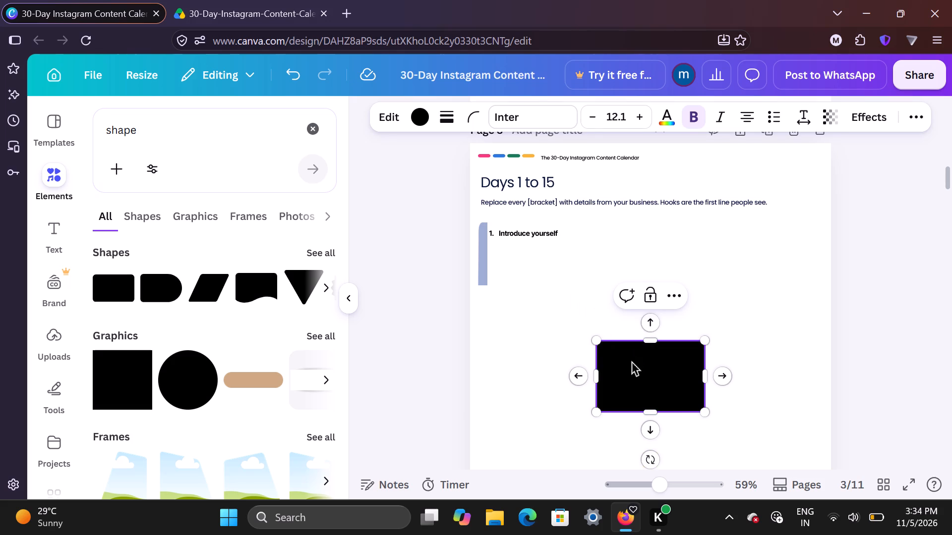
Search the colours for "warm" and fill the black rectangle with Lightyellow #fcf9da from the Lazy Warm Afternoon palette.
left_click_drag(632, 362, 417, 111)
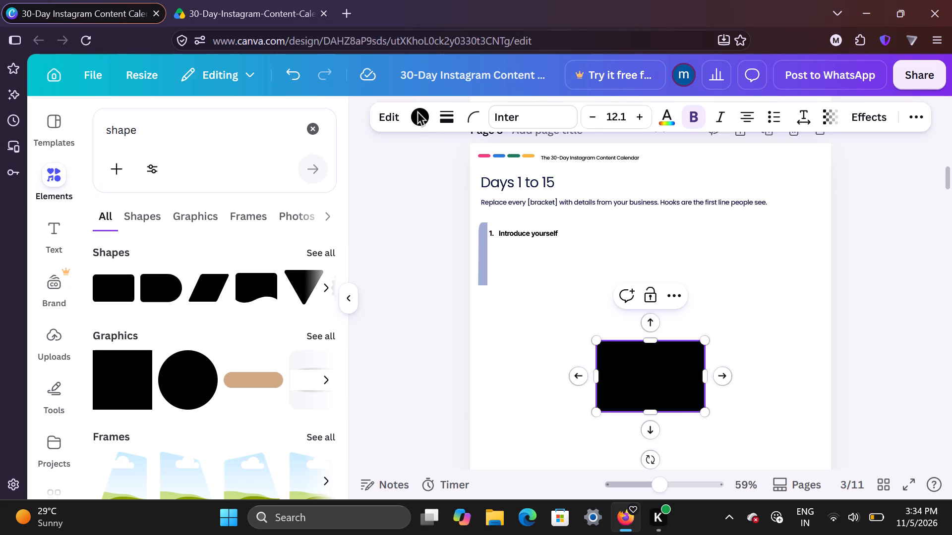
left_click(417, 111)
left_click(417, 111)
left_click(417, 111)
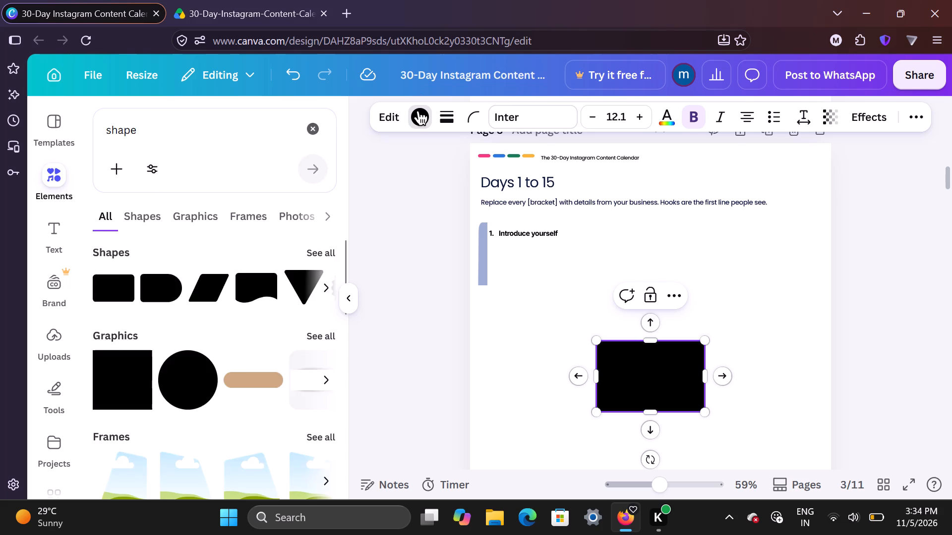
left_click(417, 111)
left_click(428, 113)
left_click(219, 154)
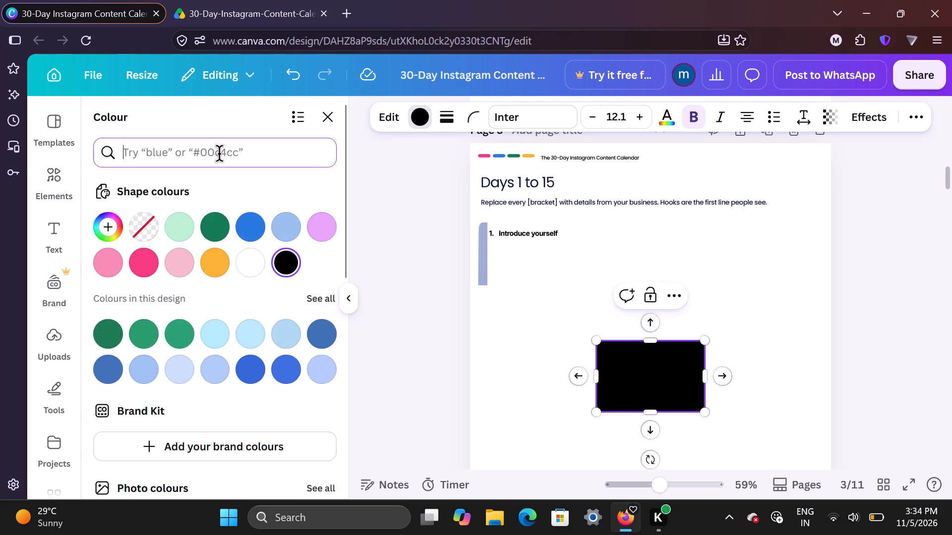
type("war")
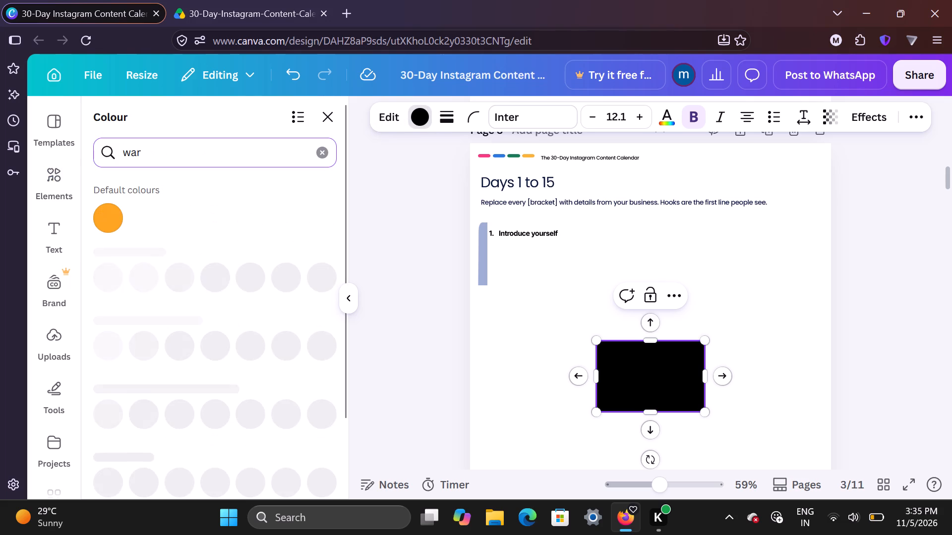
type("m")
key("space")
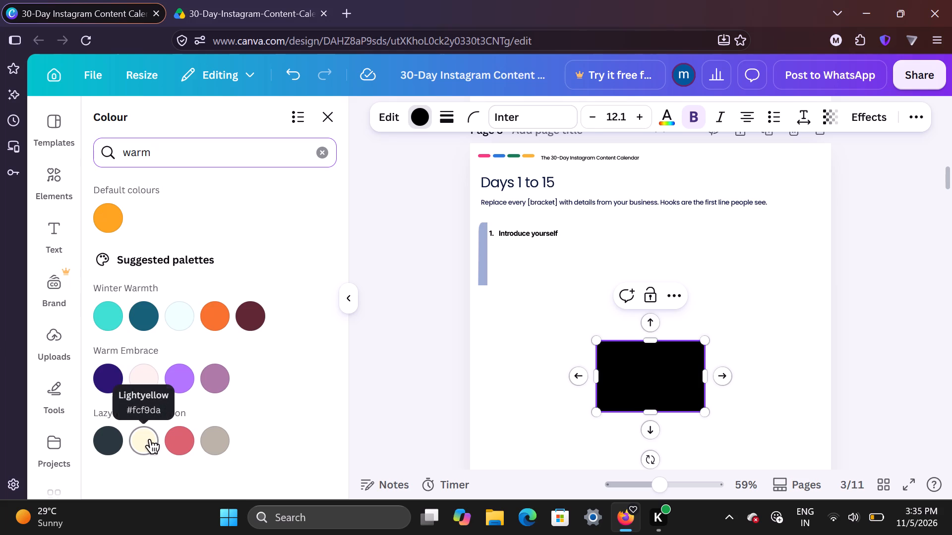
left_click(149, 440)
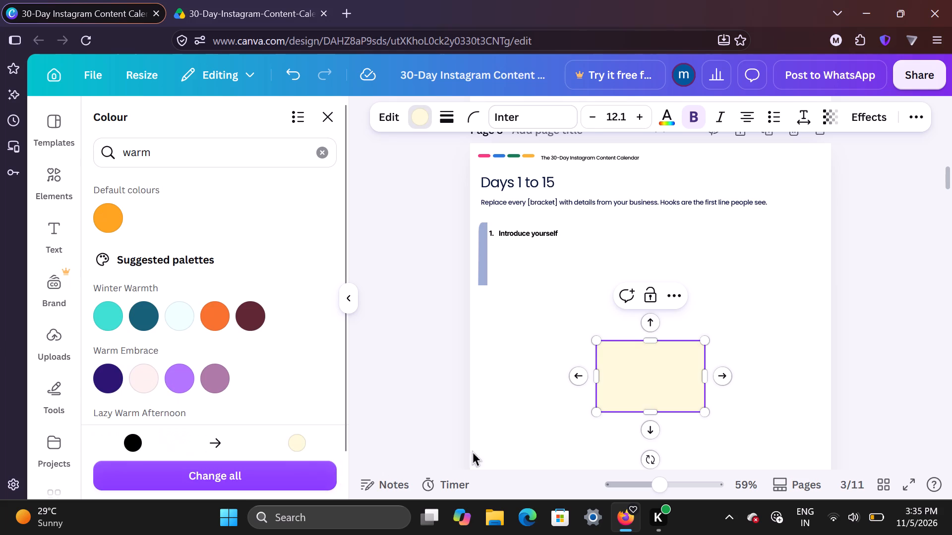
Place the light-yellow rectangle behind the "1. Introduce yourself" heading, flush against the blue strip, matching the strip's height and slightly widened.
left_click_drag(658, 371, 627, 338)
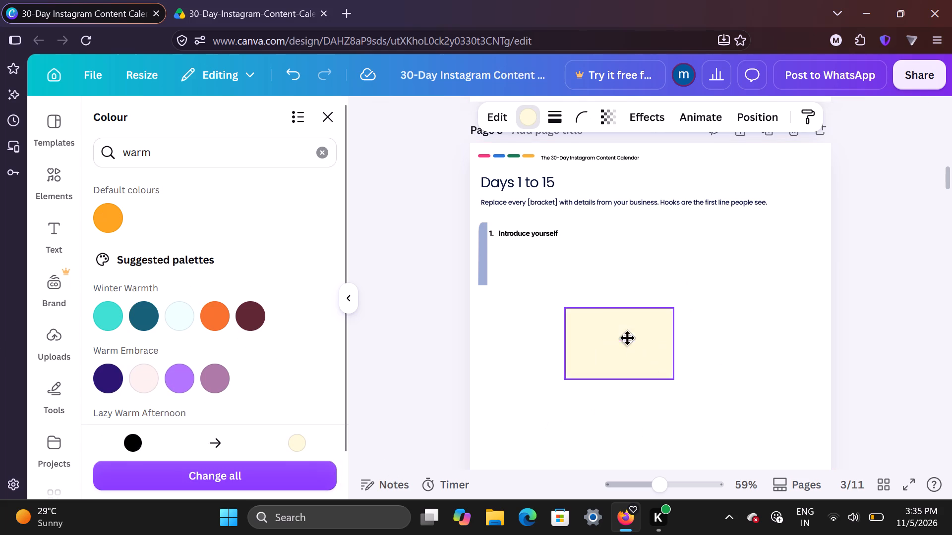
left_click_drag(627, 338, 549, 252)
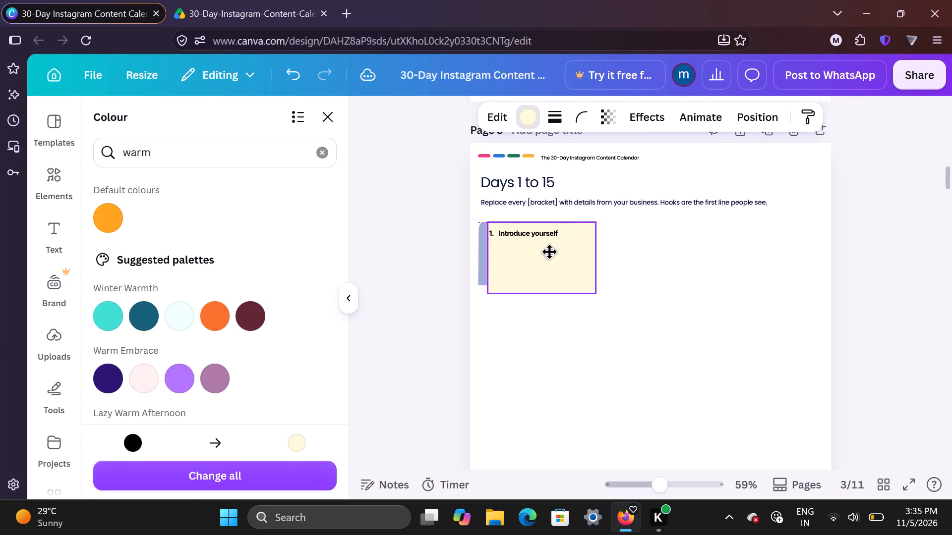
left_click_drag(549, 252, 549, 257)
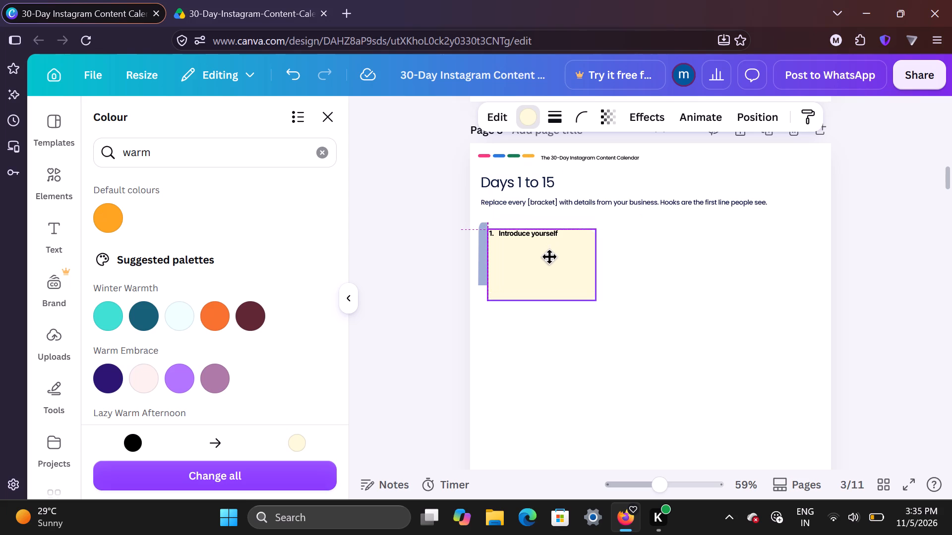
left_click_drag(549, 257, 549, 255)
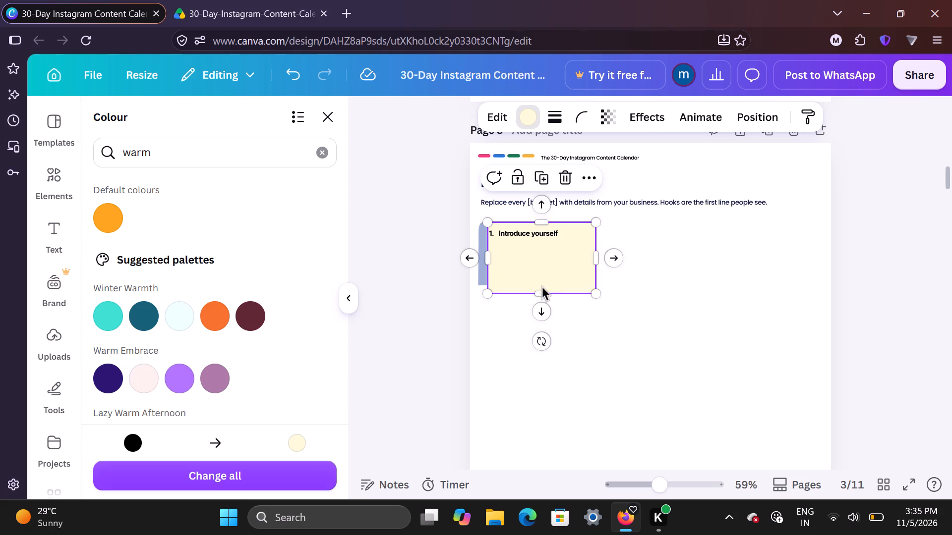
left_click_drag(541, 294, 541, 283)
left_click_drag(593, 251, 607, 251)
left_click(607, 251)
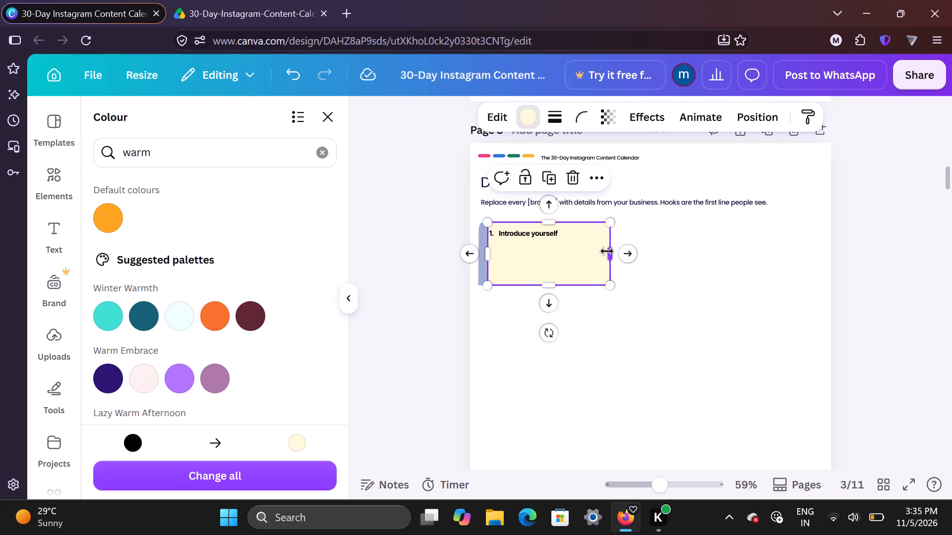
Shift the "Introduce yourself" text and its number "1." slightly away from the blue strip, keeping them on the same line.
left_click_drag(530, 230, 540, 228)
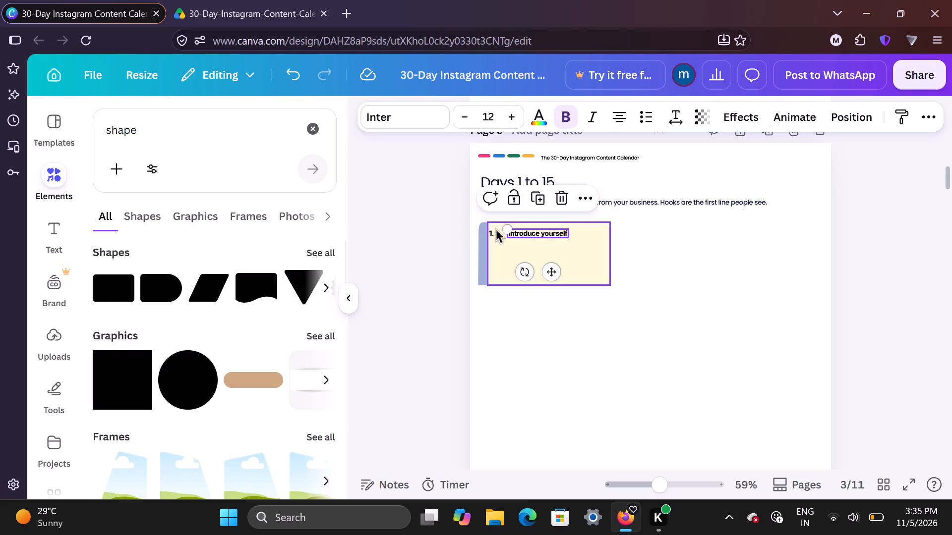
left_click(494, 234)
left_click_drag(494, 234, 501, 234)
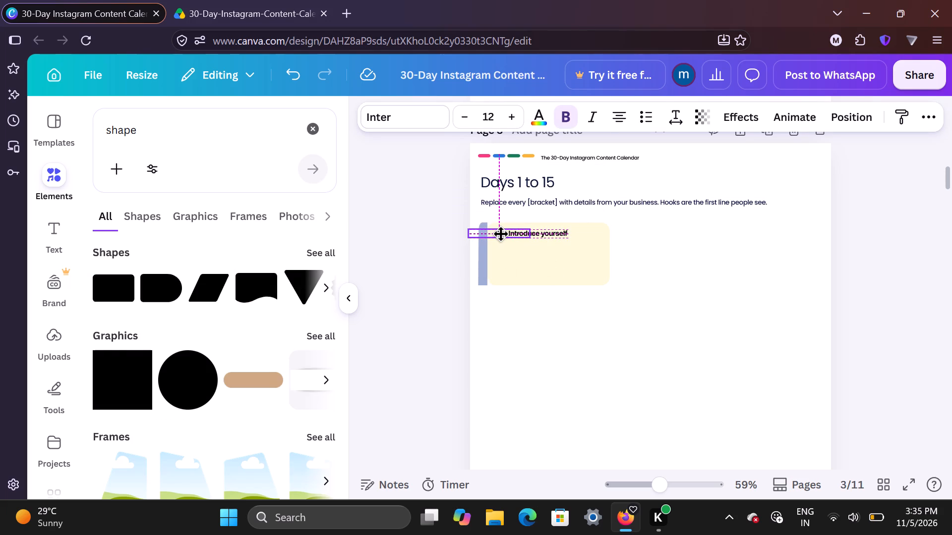
left_click_drag(501, 234, 501, 234)
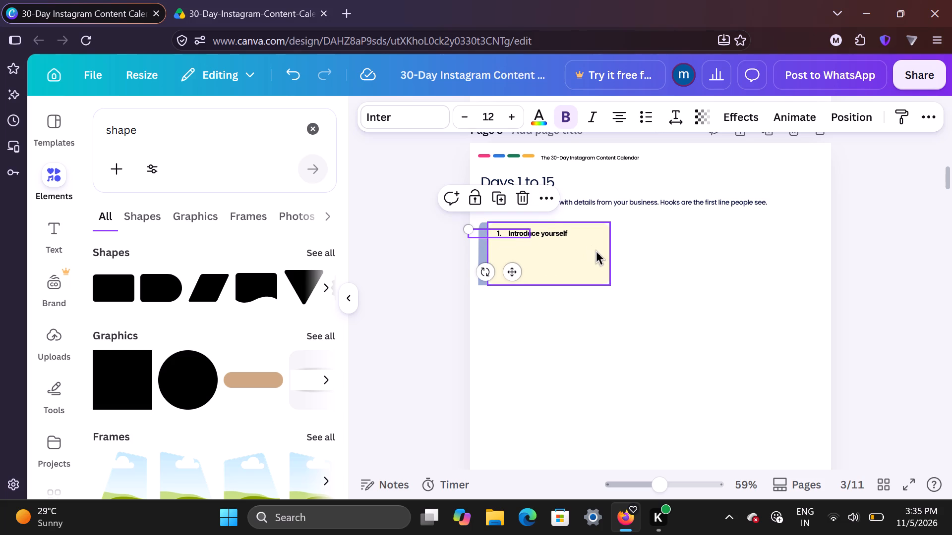
left_click(596, 251)
left_click(690, 261)
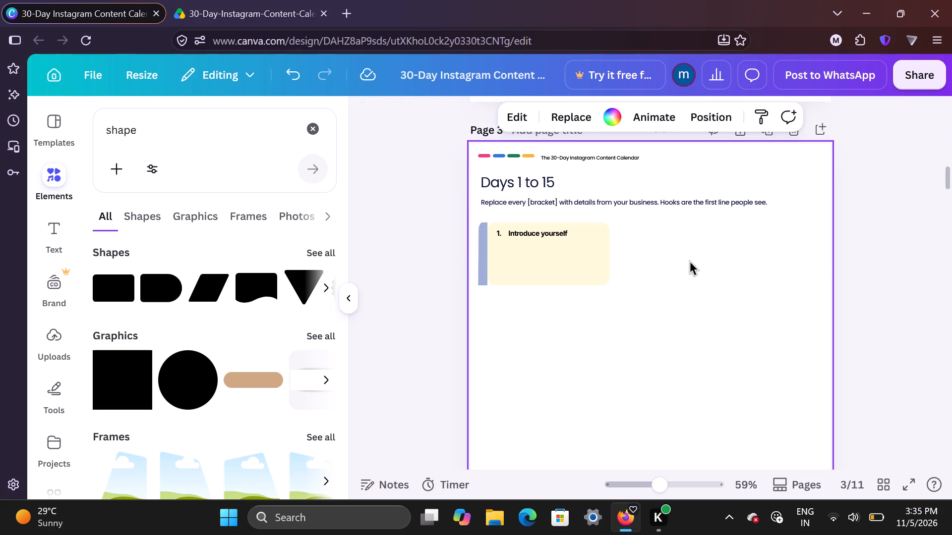
Widen the light-yellow rectangle on its outer side to a little over 3.3, keeping the height at 1.5.
left_click(610, 251)
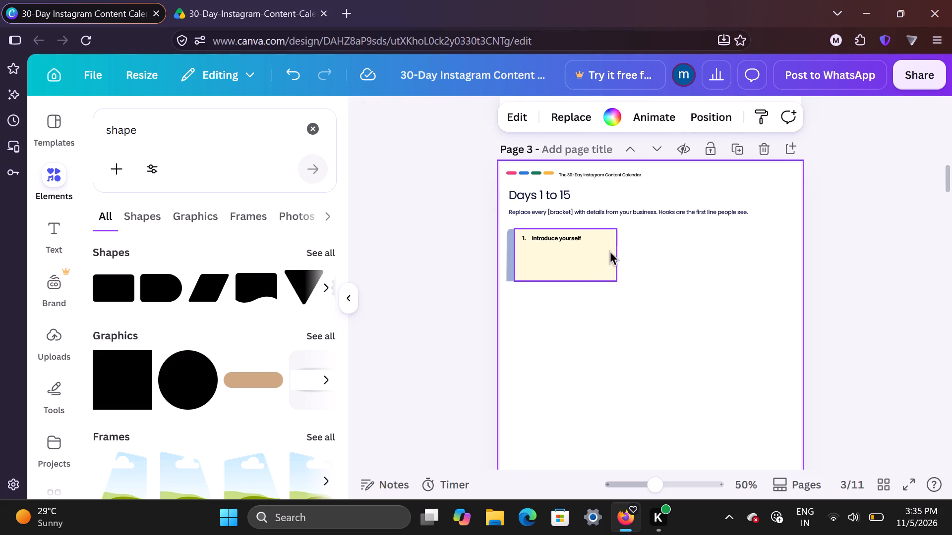
left_click_drag(616, 251, 631, 250)
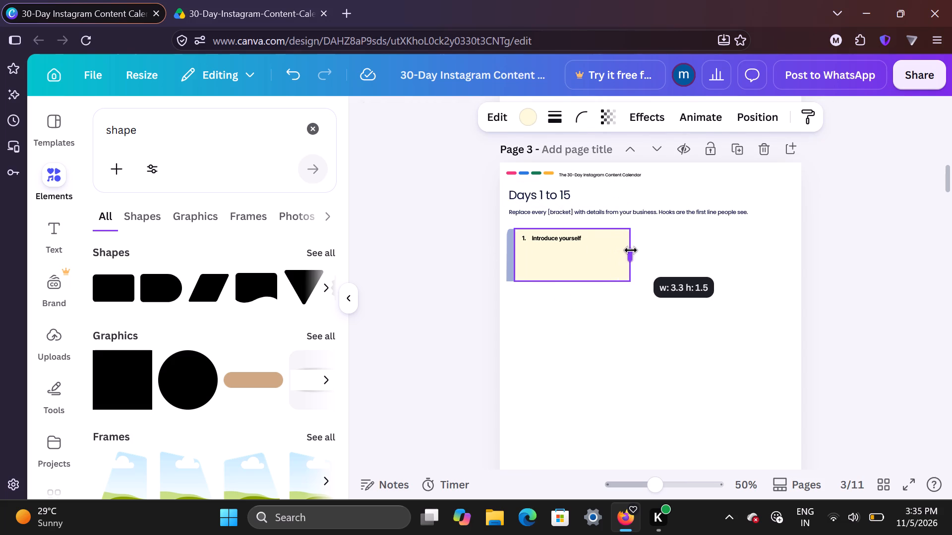
left_click_drag(631, 250, 635, 250)
left_click(714, 264)
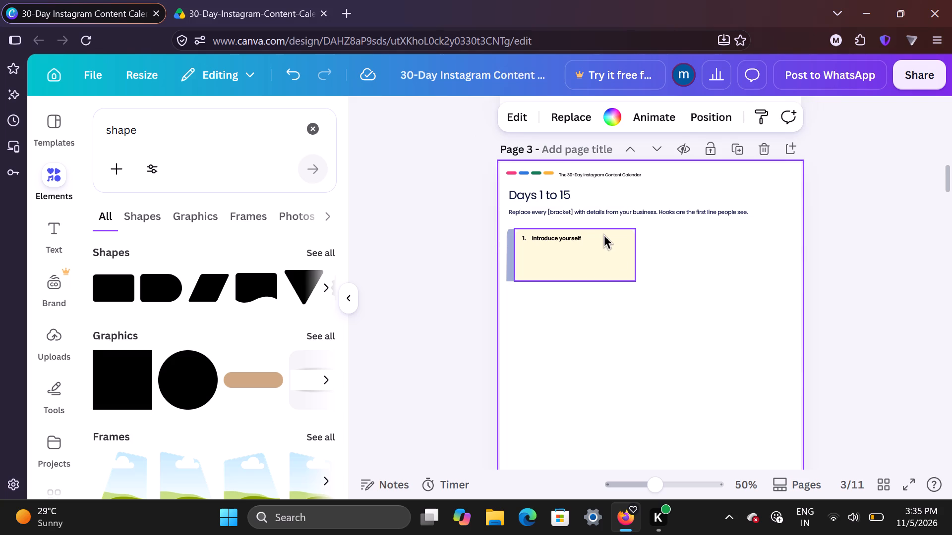
Remove the corner rounding from the light-yellow rectangle so its corners are square.
left_click(658, 214)
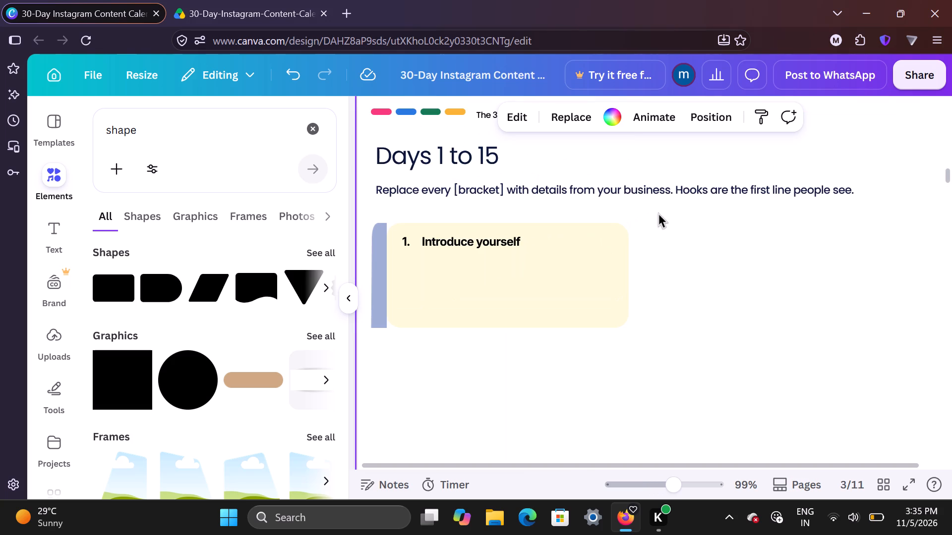
left_click(568, 256)
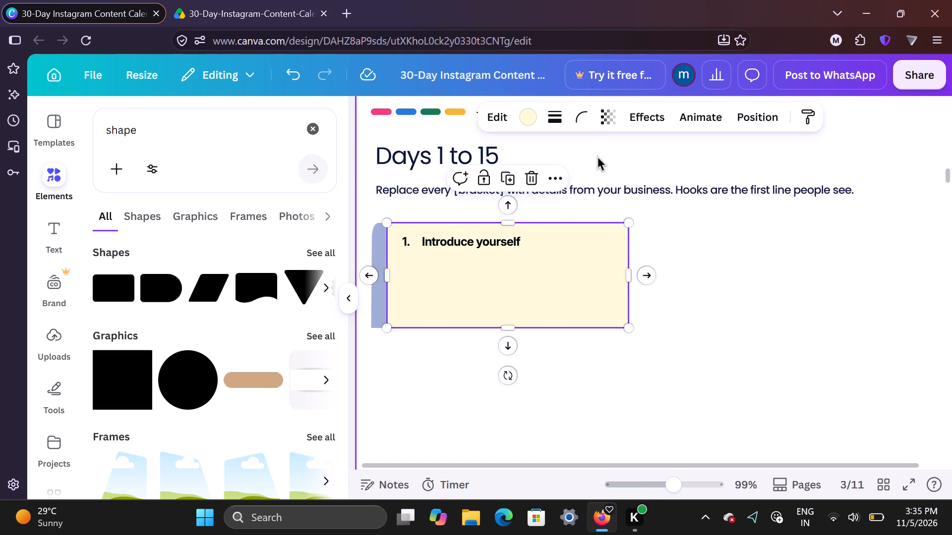
left_click(580, 120)
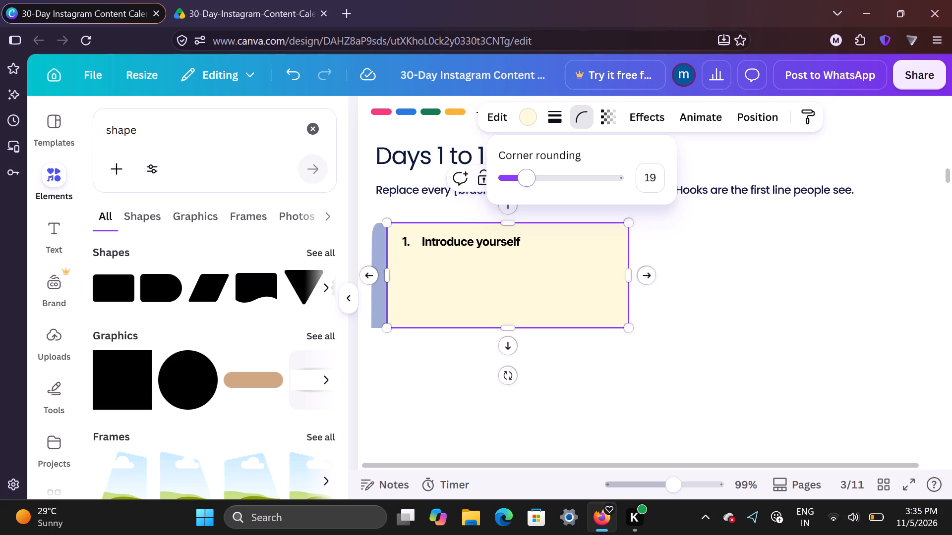
left_click_drag(529, 176, 474, 183)
left_click_drag(689, 239, 677, 247)
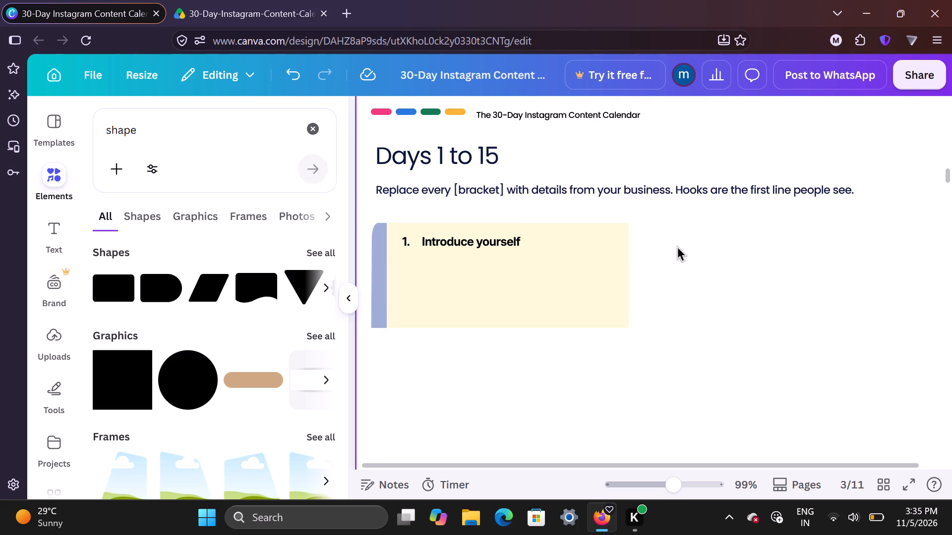
Copy the "Introduce yourself" body text, including its Hook and CTA lines, from the PDF in Google Drive and return to Canva.
left_click(284, 4)
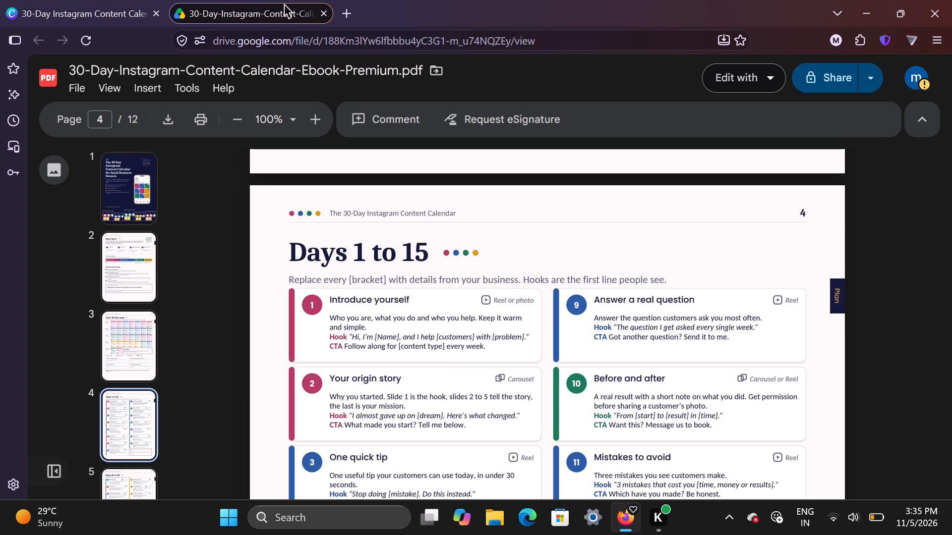
left_click(334, 315)
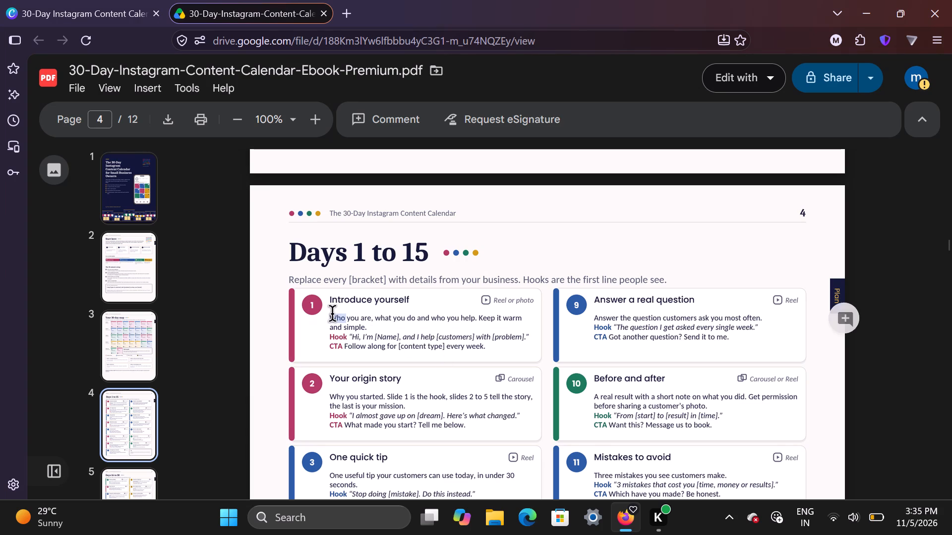
left_click(332, 314)
left_click_drag(332, 314, 521, 354)
key("ctrl+c")
left_click(521, 354)
left_click(251, 0)
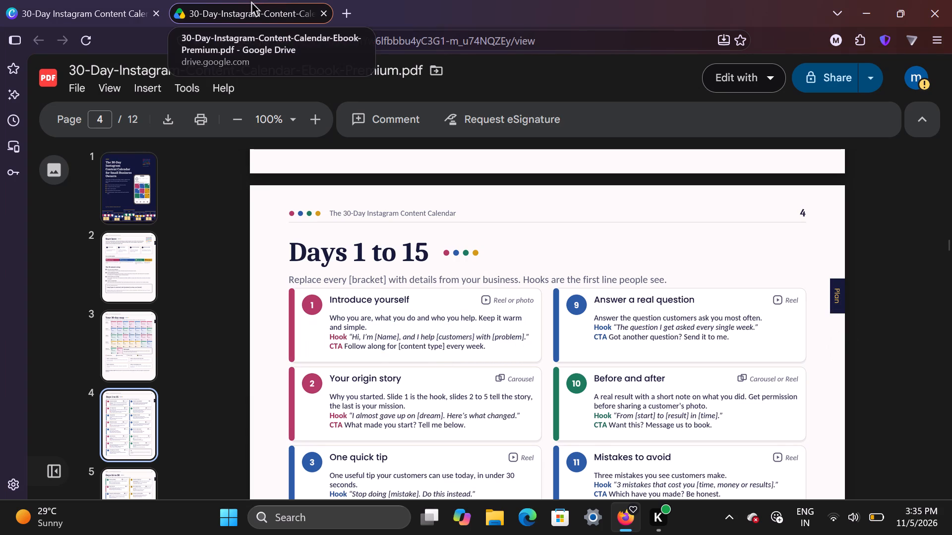
left_click(251, 2)
left_click(251, 2)
left_click(108, 8)
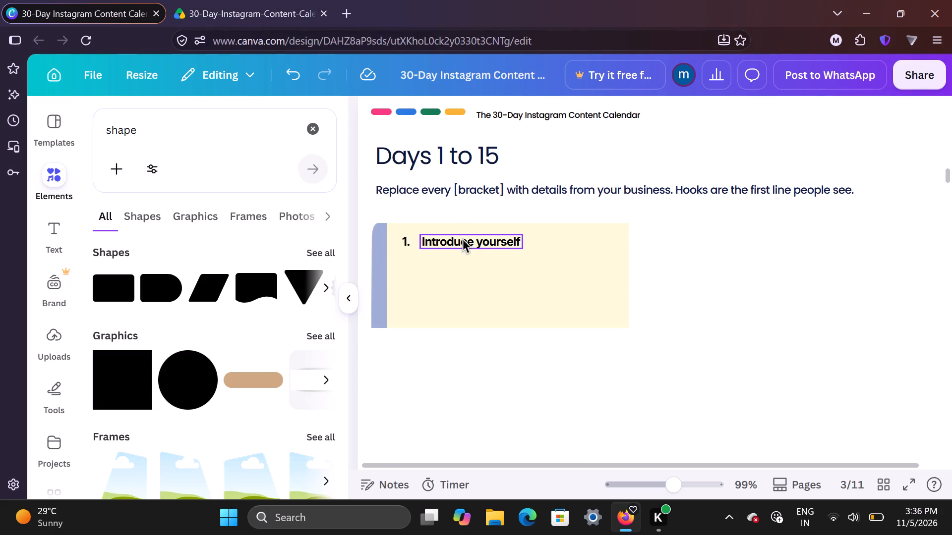
Duplicate the "Replace every [bracket]" line and place the copy directly under the "Introduce yourself" heading.
left_click(552, 116)
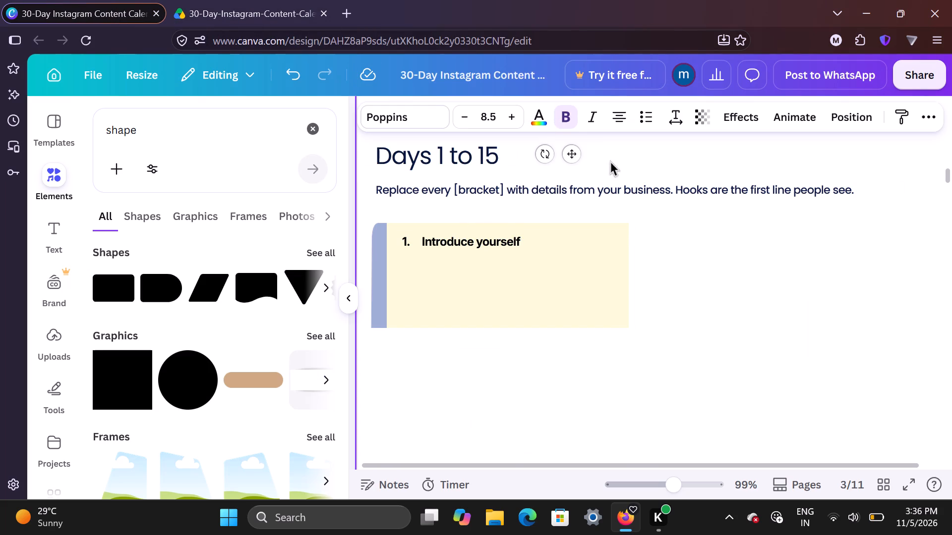
left_click(657, 152)
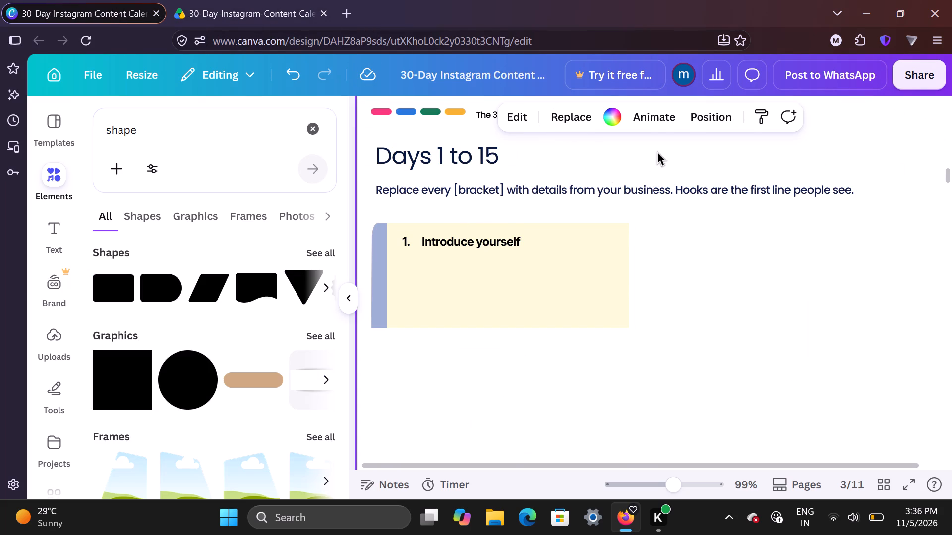
left_click(645, 189)
left_click(681, 152)
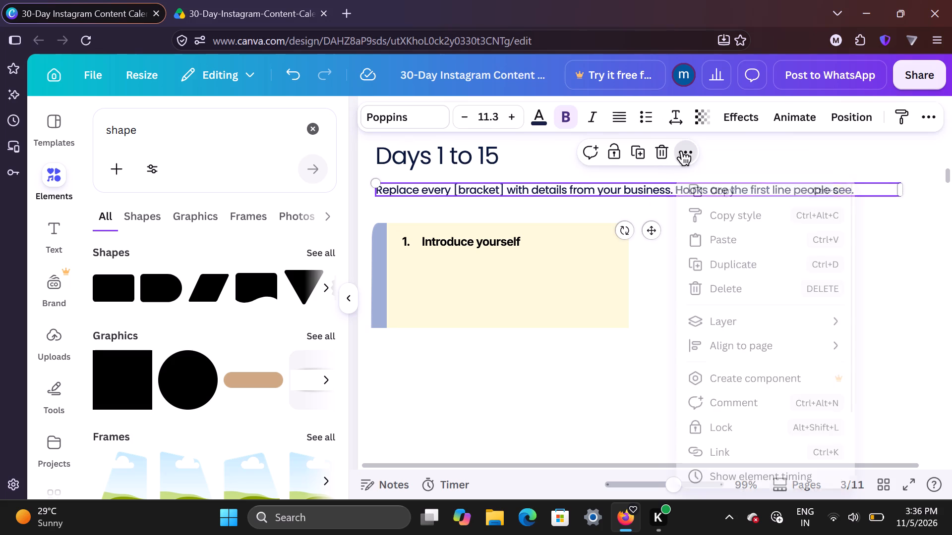
left_click(749, 262)
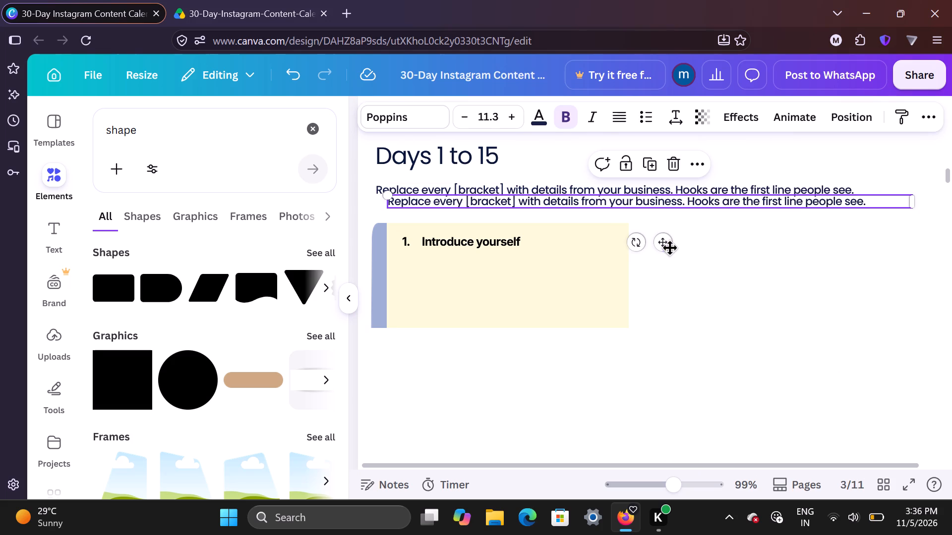
left_click_drag(667, 242, 676, 304)
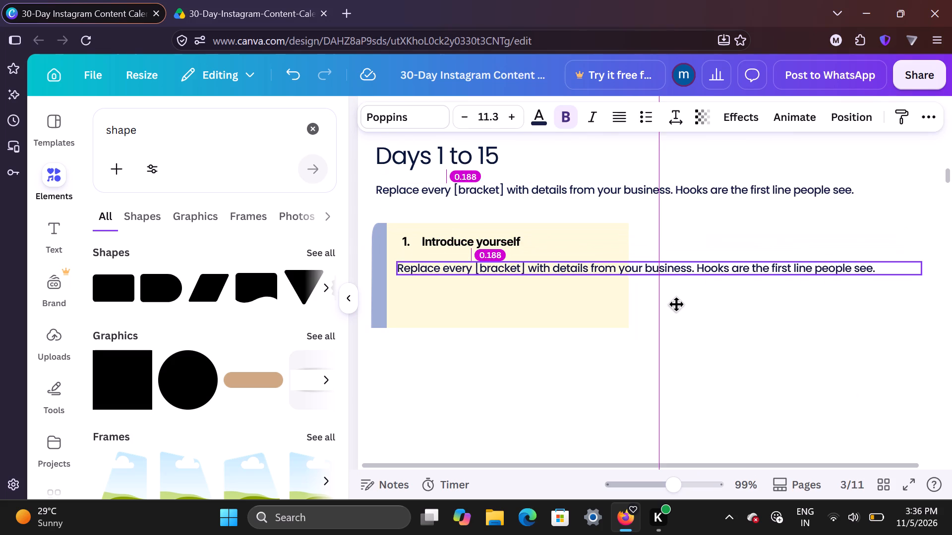
left_click_drag(676, 304, 676, 299)
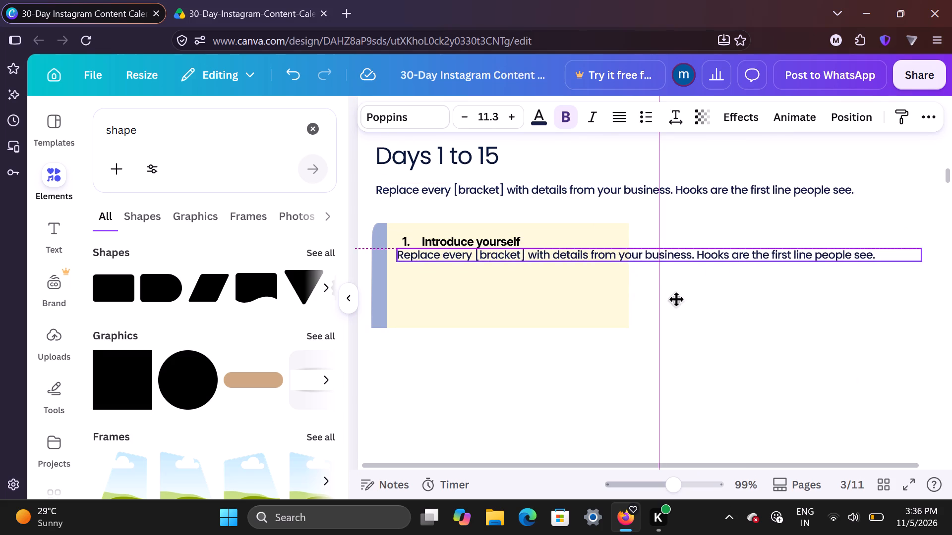
Replace the duplicated line's text with the copied "Introduce yourself" description, Hook and CTA lines.
triple_click(633, 248)
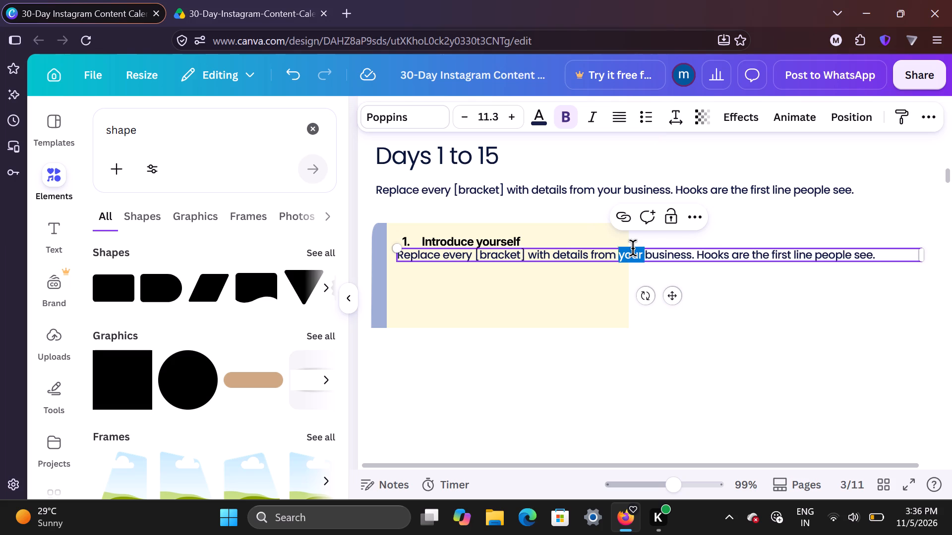
key("BackSpace")
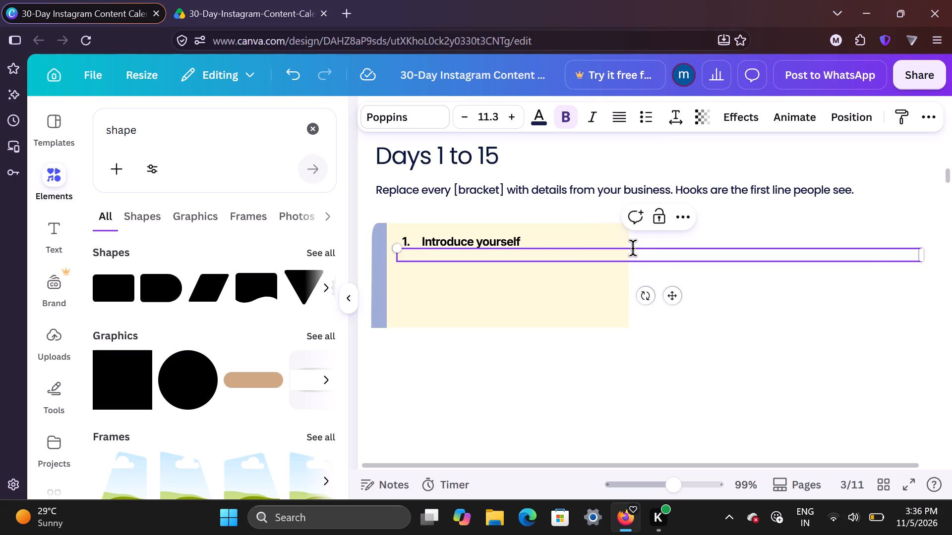
key("ctrl+v")
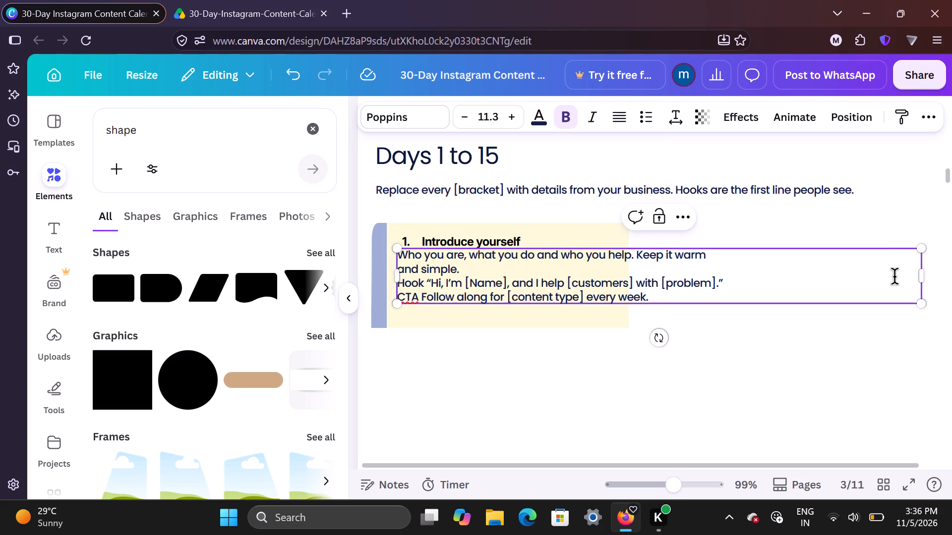
Narrow the pasted text box to fit inside the light-yellow rectangle and scale its text down to size 7.9.
left_click(925, 281)
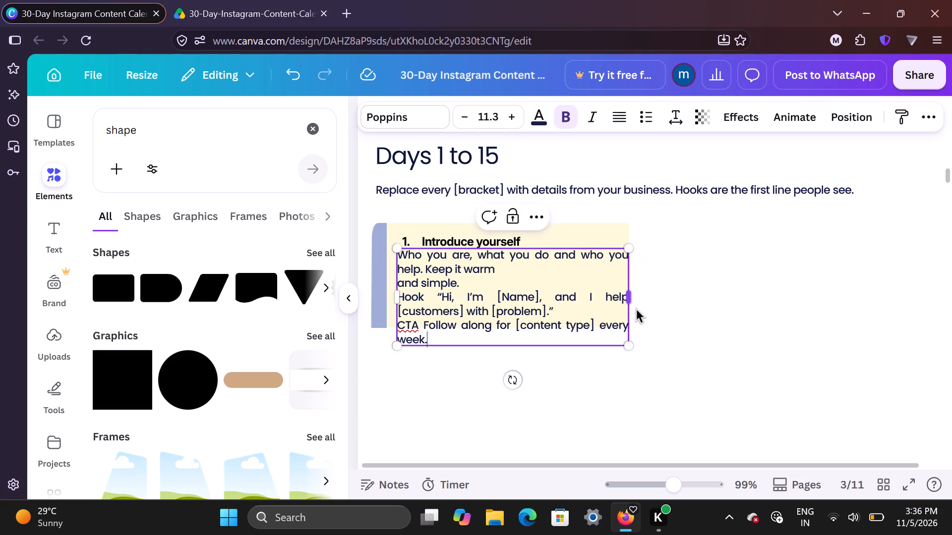
left_click_drag(629, 349, 590, 337)
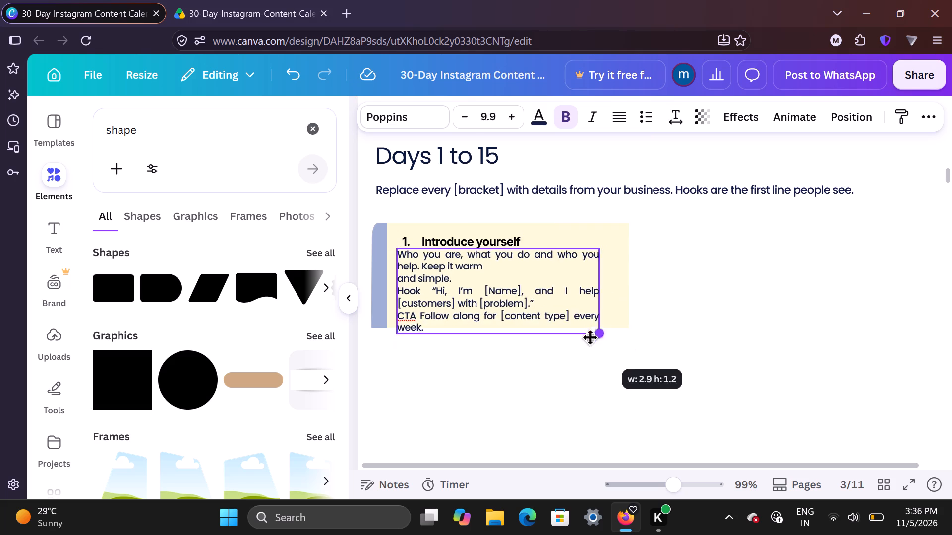
left_click_drag(590, 337, 558, 328)
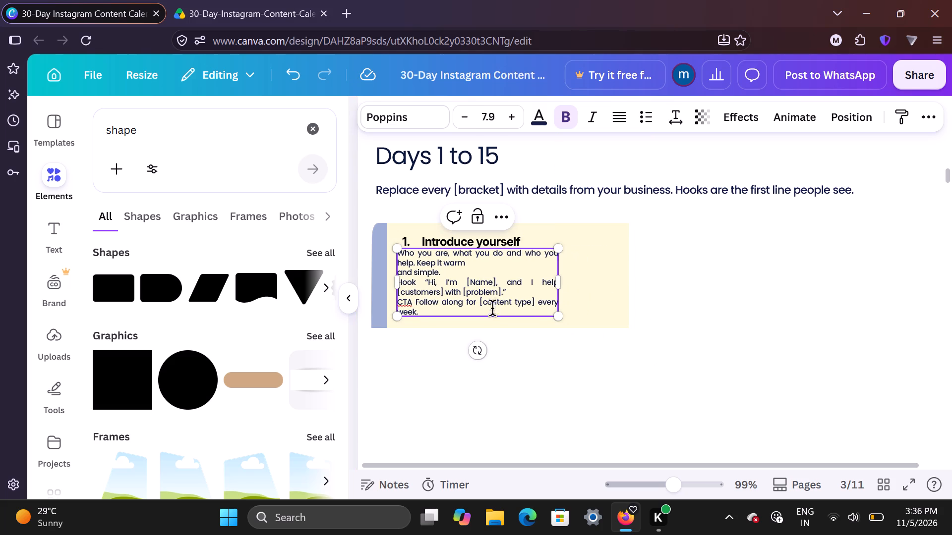
Left-align the Hook and CTA lines of the "Introduce yourself" body text.
left_click_drag(485, 315, 507, 313)
left_click_drag(507, 313, 627, 139)
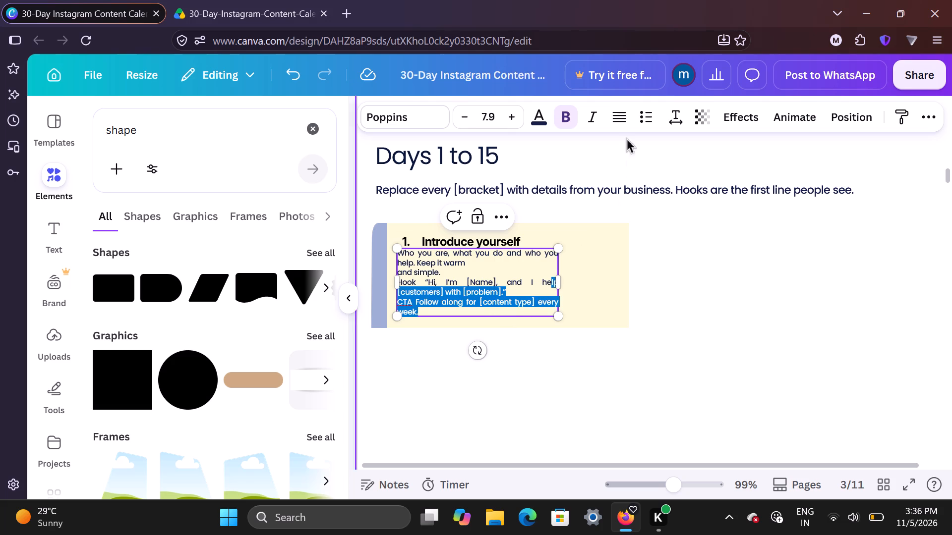
left_click_drag(627, 139, 621, 121)
left_click(620, 116)
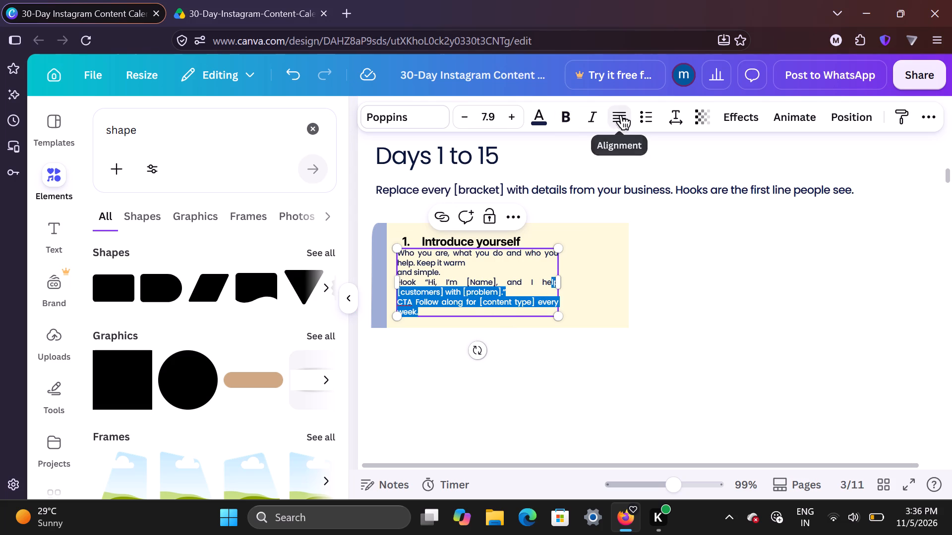
left_click(608, 262)
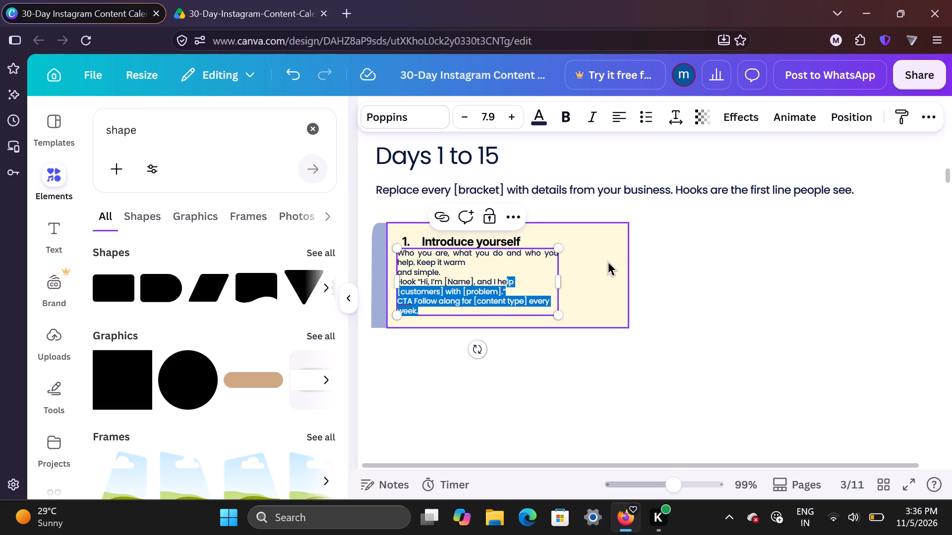
Move the body text slightly below the "Introduce yourself" heading, lining up its start with the heading's.
left_click_drag(475, 279, 490, 284)
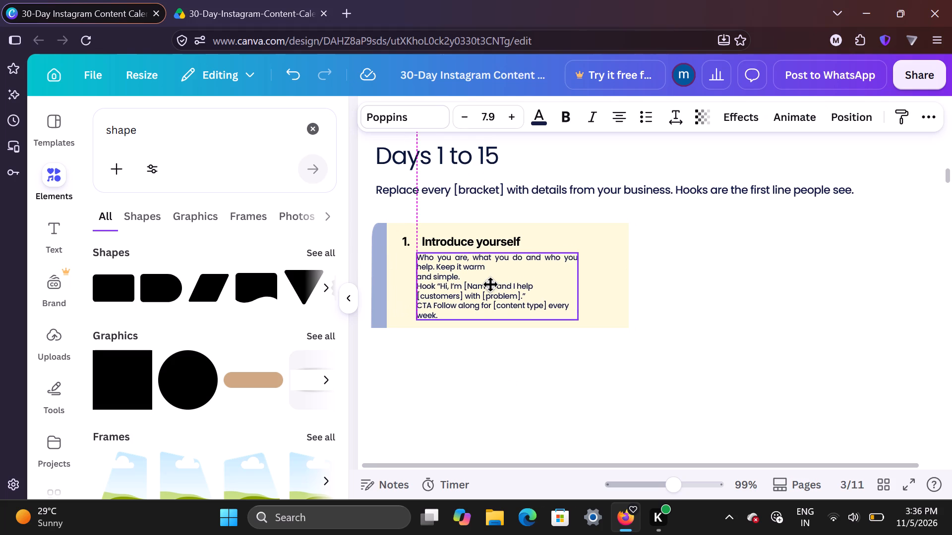
left_click_drag(490, 284, 497, 283)
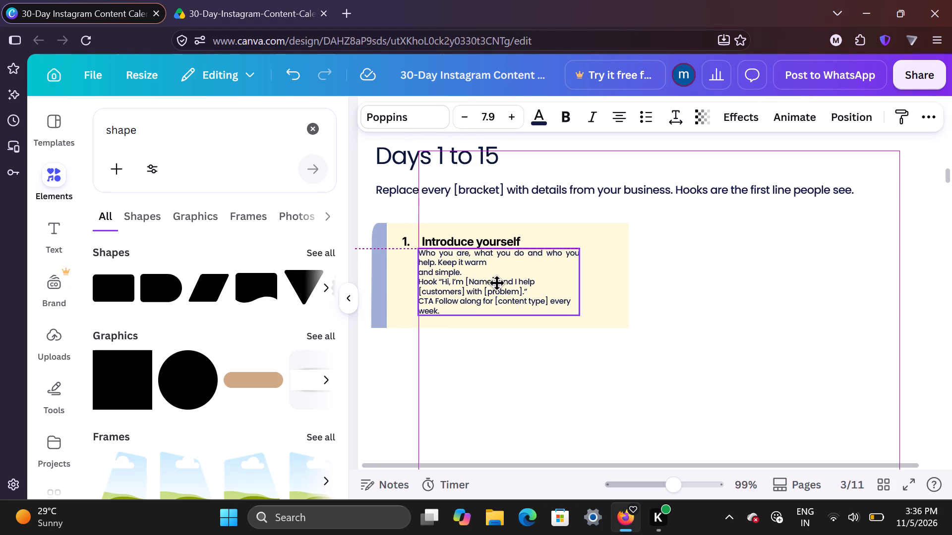
left_click_drag(497, 283, 497, 284)
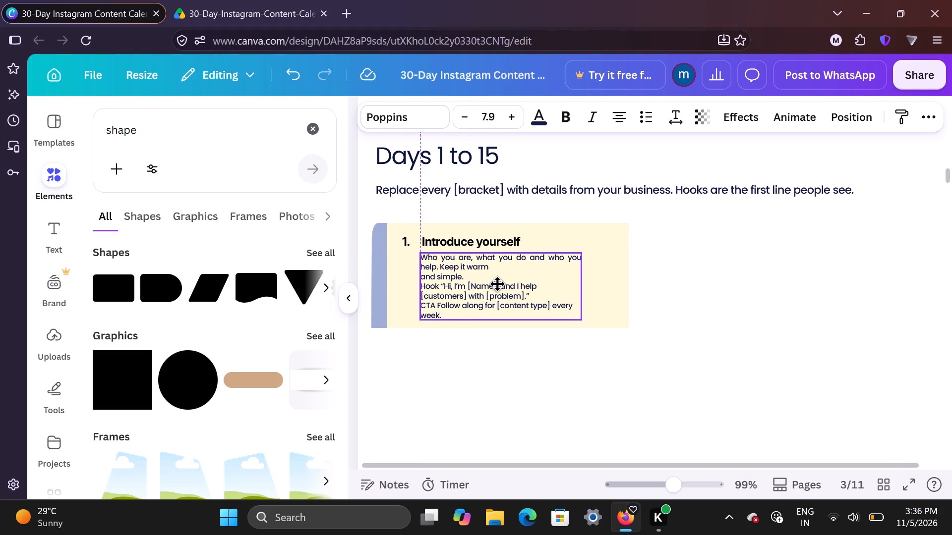
left_click_drag(497, 284, 502, 284)
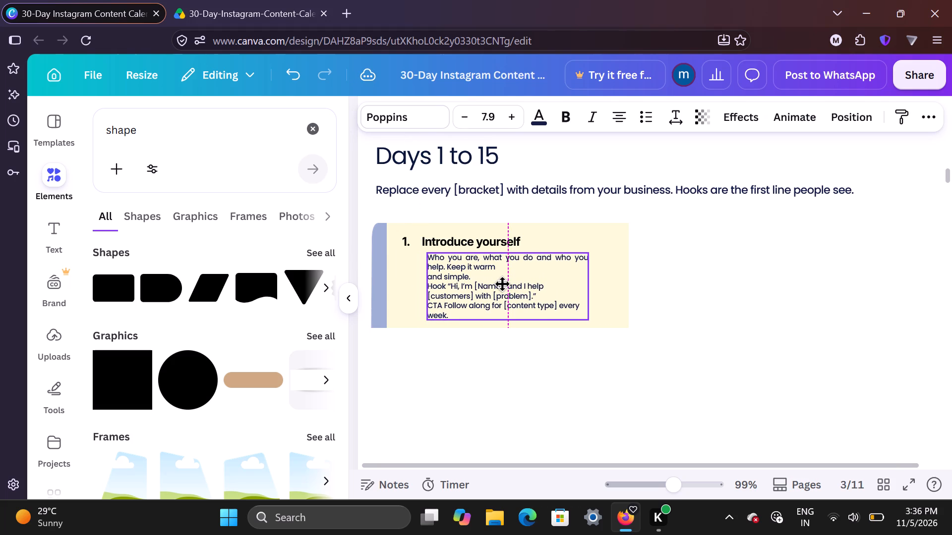
left_click_drag(502, 284, 501, 284)
left_click(608, 270)
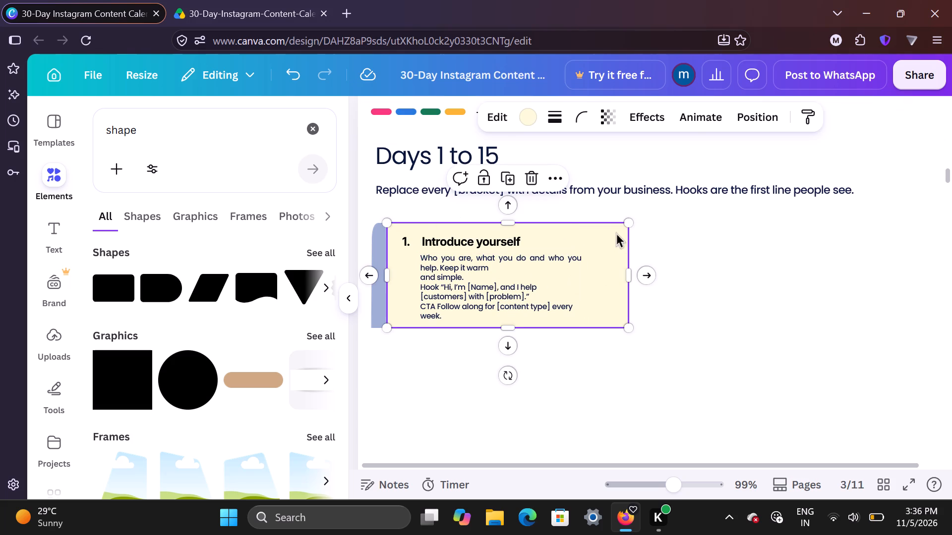
left_click(750, 245)
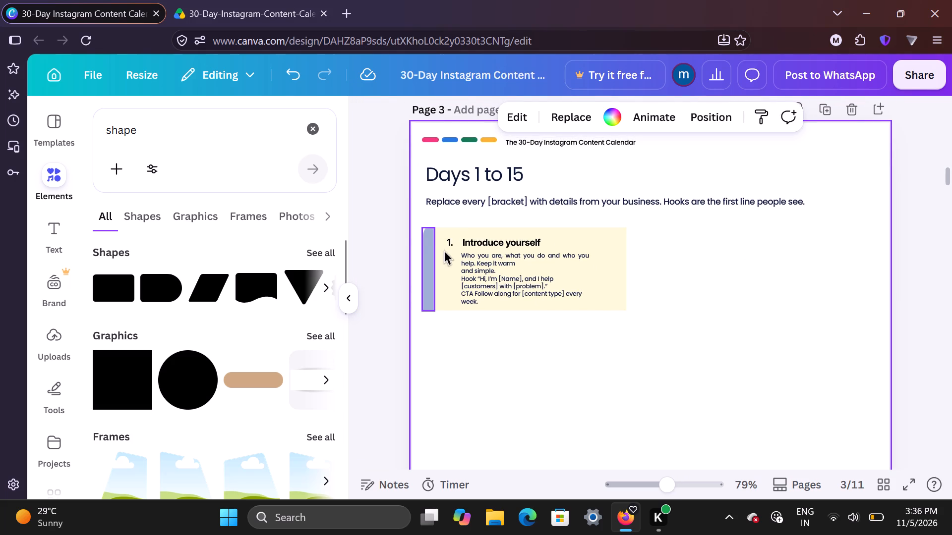
Duplicate the vertical blue strip and rotate the copy until it is horizontal.
left_click(431, 245)
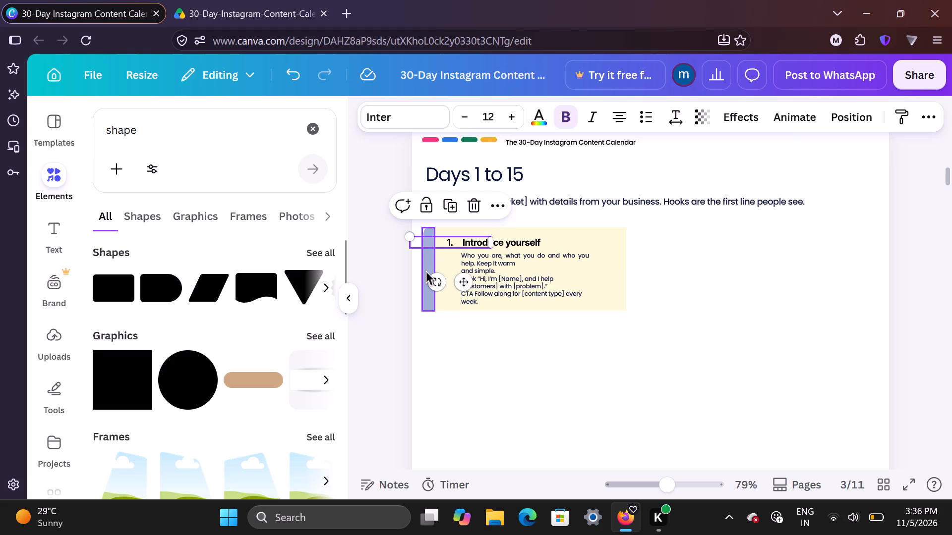
left_click(426, 274)
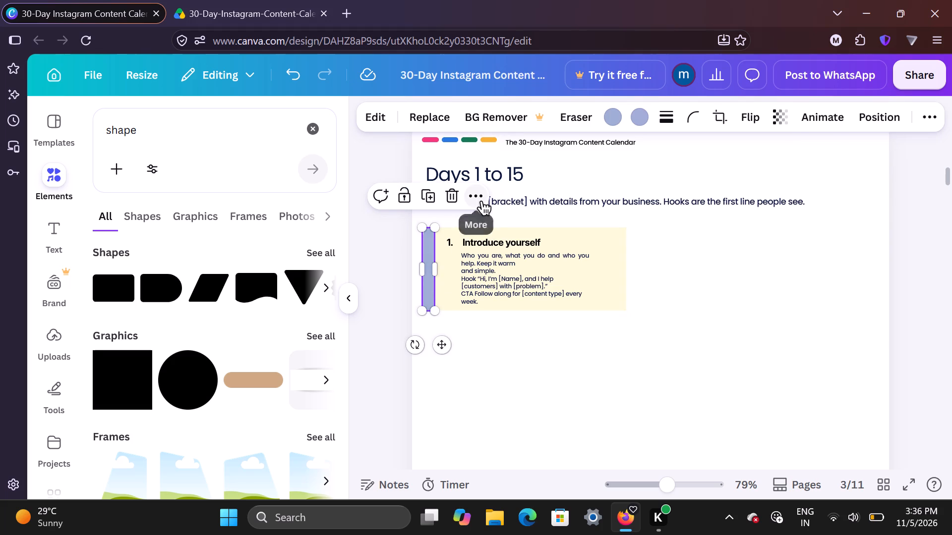
left_click(481, 201)
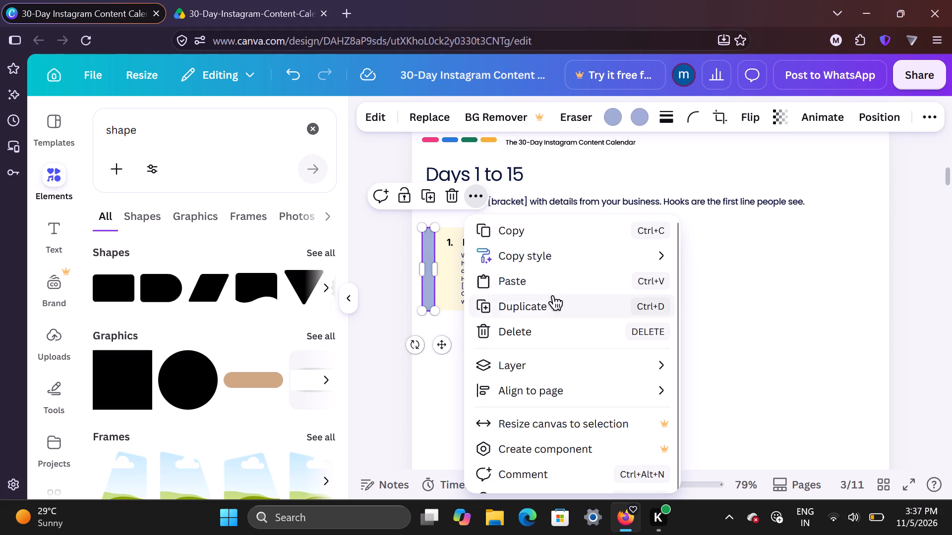
left_click(554, 302)
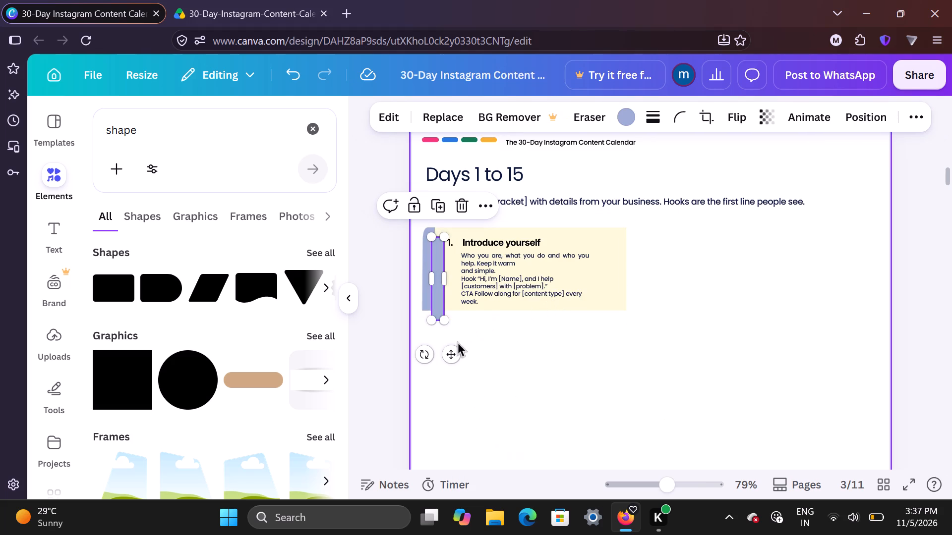
left_click(425, 353)
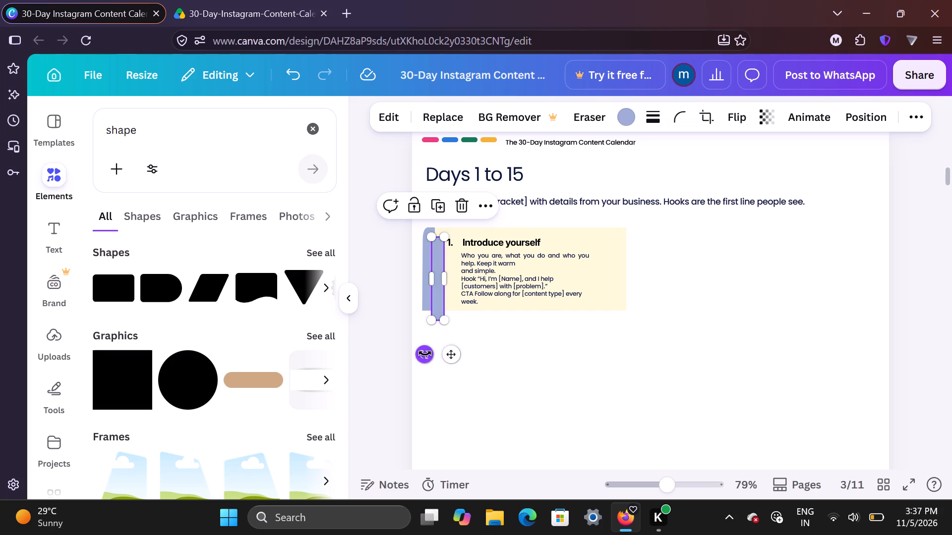
left_click(425, 353)
left_click_drag(425, 353, 507, 281)
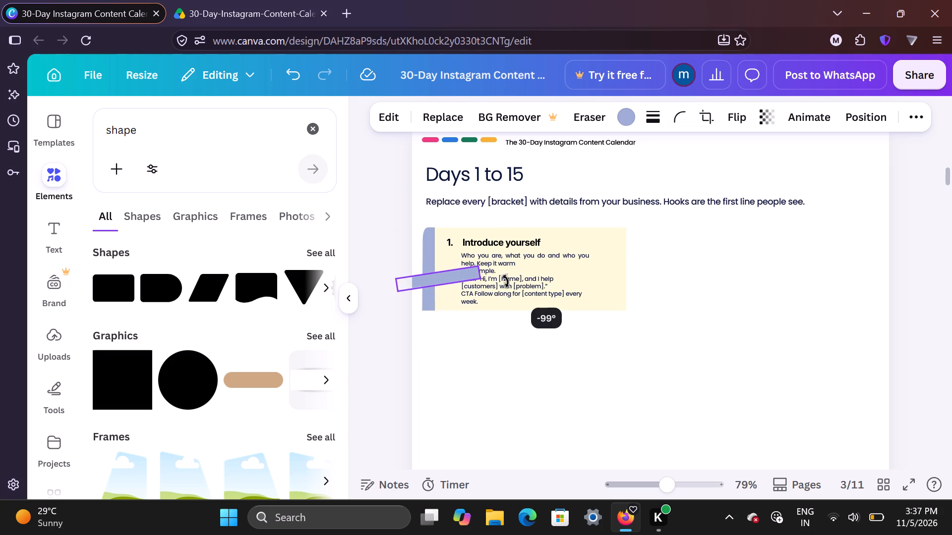
left_click_drag(507, 281, 502, 290)
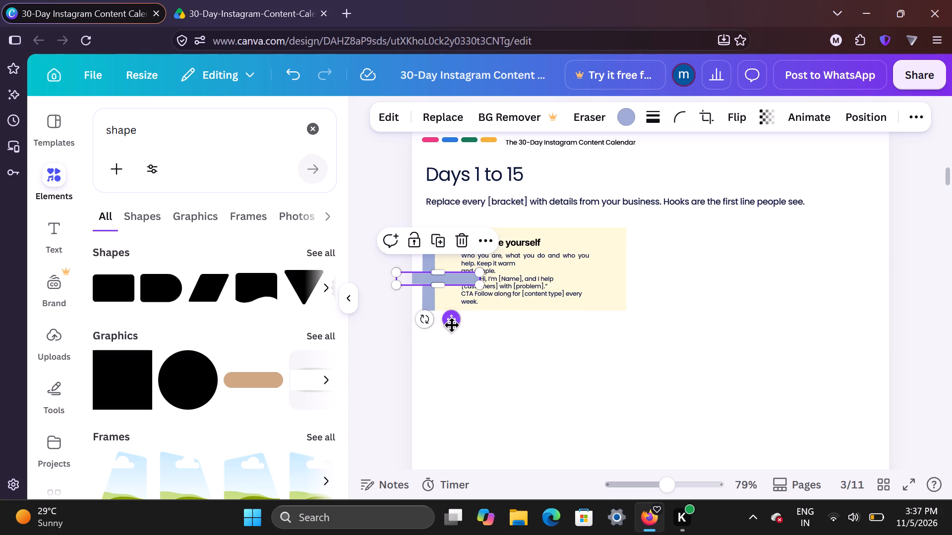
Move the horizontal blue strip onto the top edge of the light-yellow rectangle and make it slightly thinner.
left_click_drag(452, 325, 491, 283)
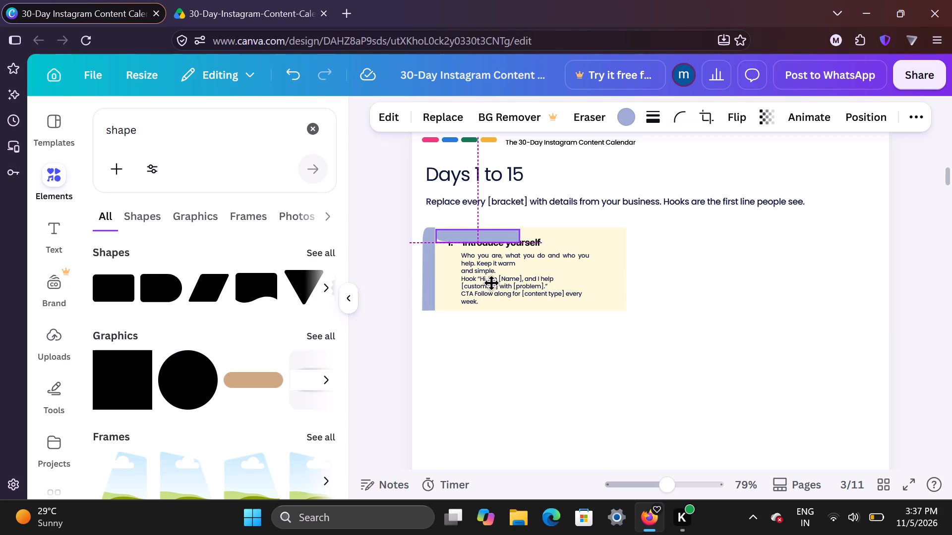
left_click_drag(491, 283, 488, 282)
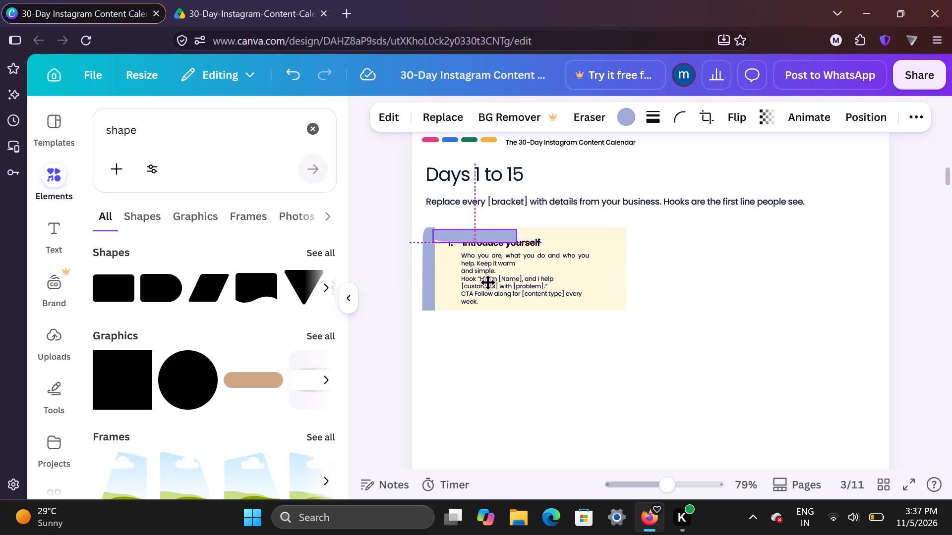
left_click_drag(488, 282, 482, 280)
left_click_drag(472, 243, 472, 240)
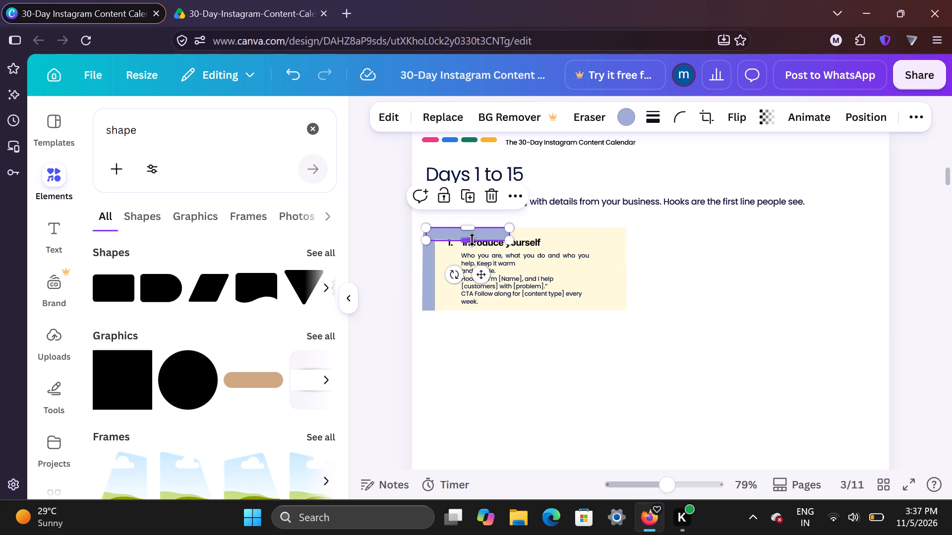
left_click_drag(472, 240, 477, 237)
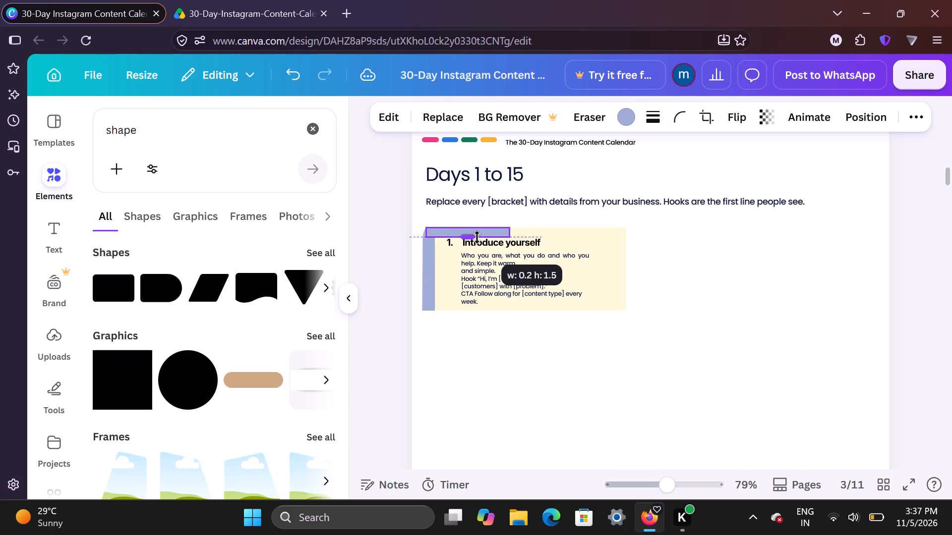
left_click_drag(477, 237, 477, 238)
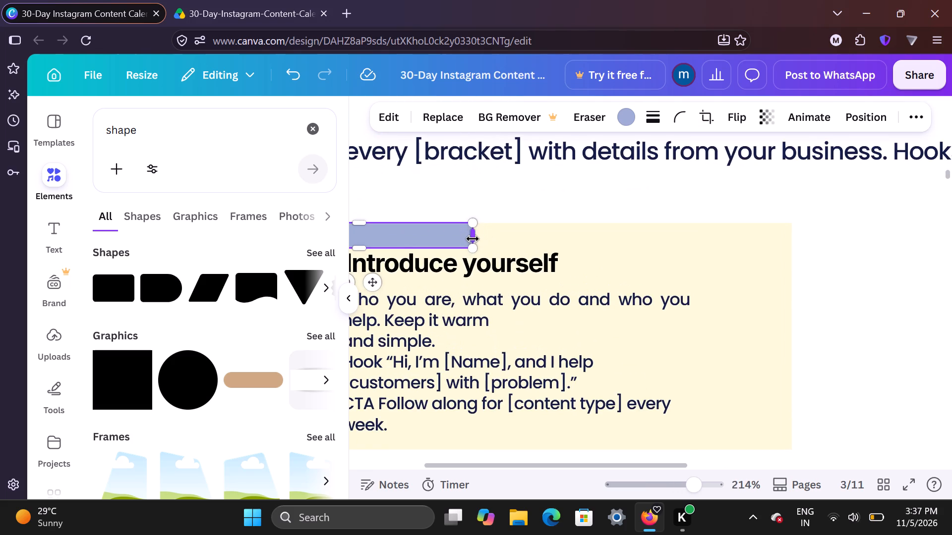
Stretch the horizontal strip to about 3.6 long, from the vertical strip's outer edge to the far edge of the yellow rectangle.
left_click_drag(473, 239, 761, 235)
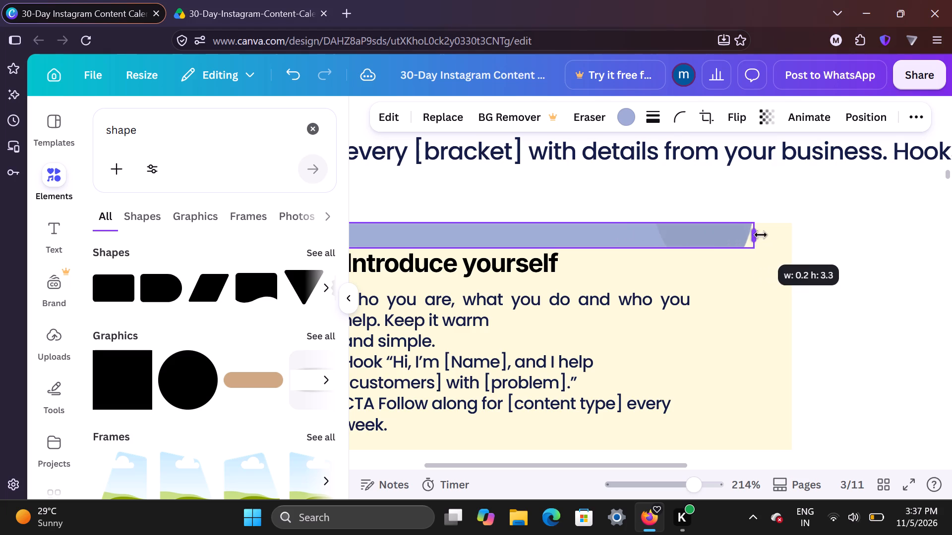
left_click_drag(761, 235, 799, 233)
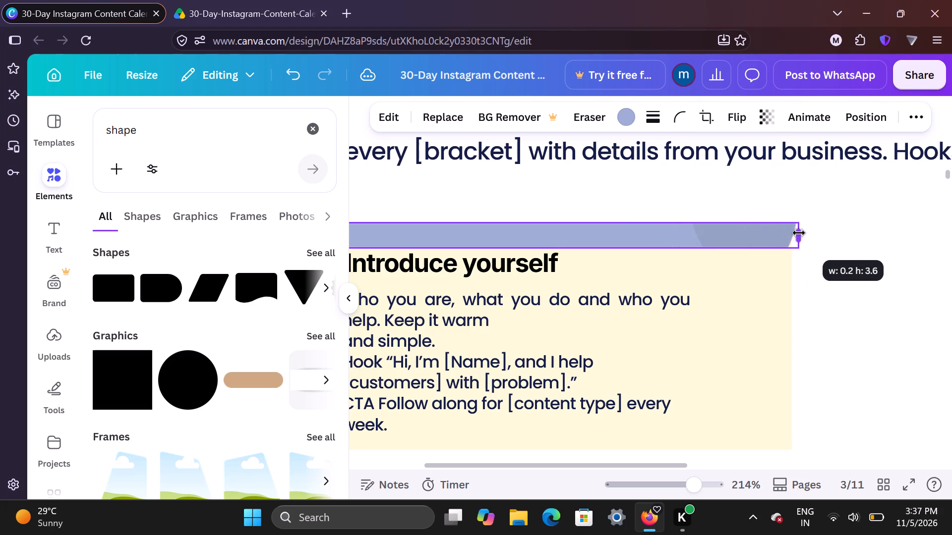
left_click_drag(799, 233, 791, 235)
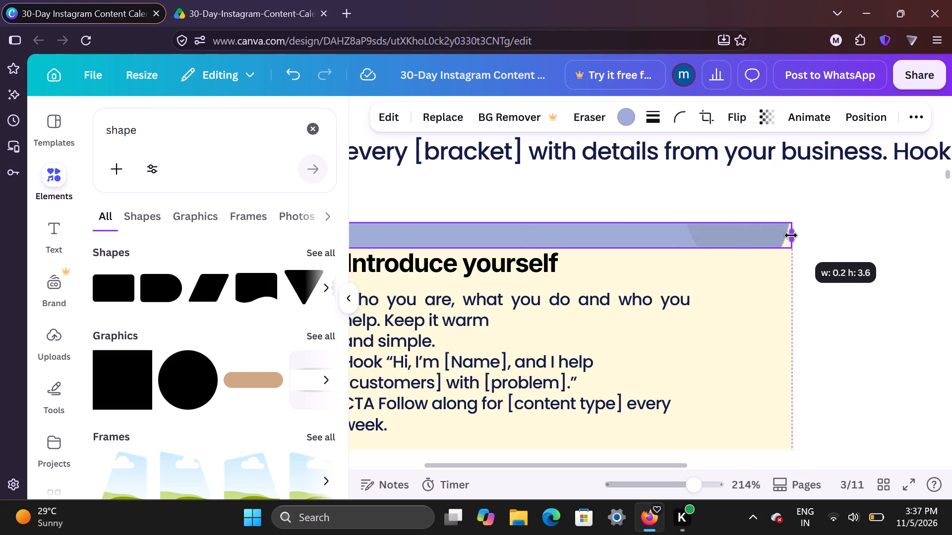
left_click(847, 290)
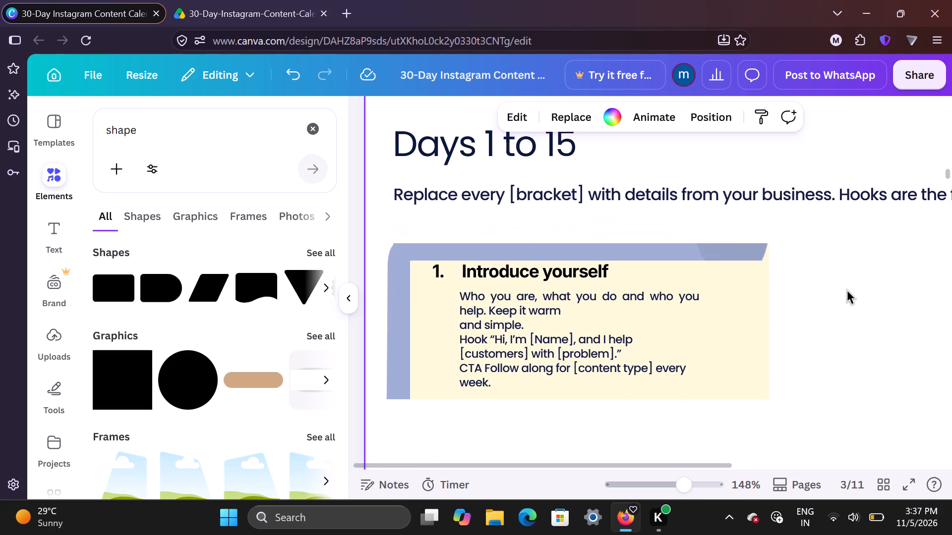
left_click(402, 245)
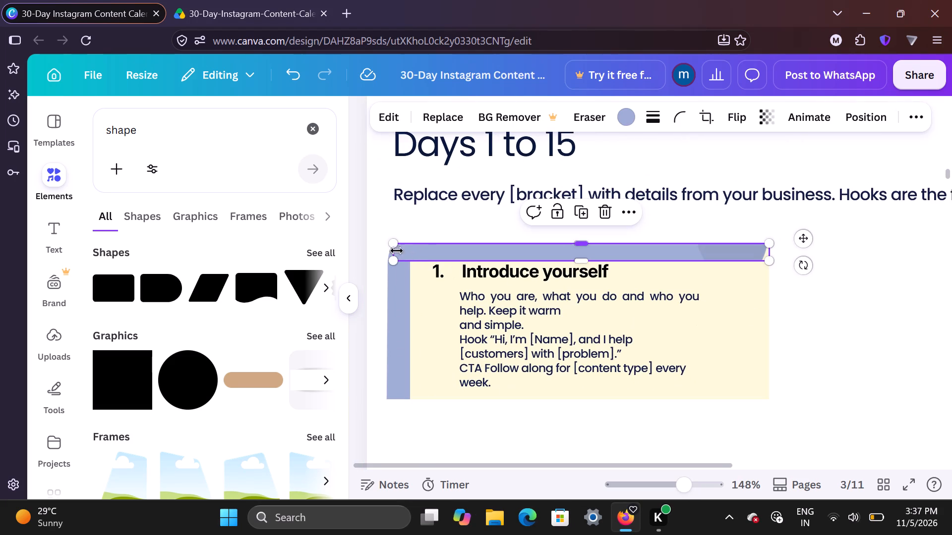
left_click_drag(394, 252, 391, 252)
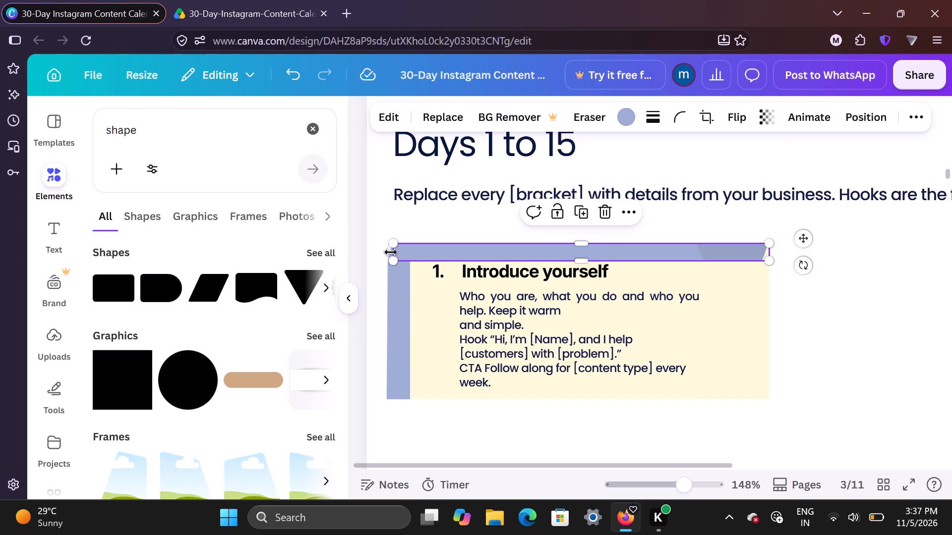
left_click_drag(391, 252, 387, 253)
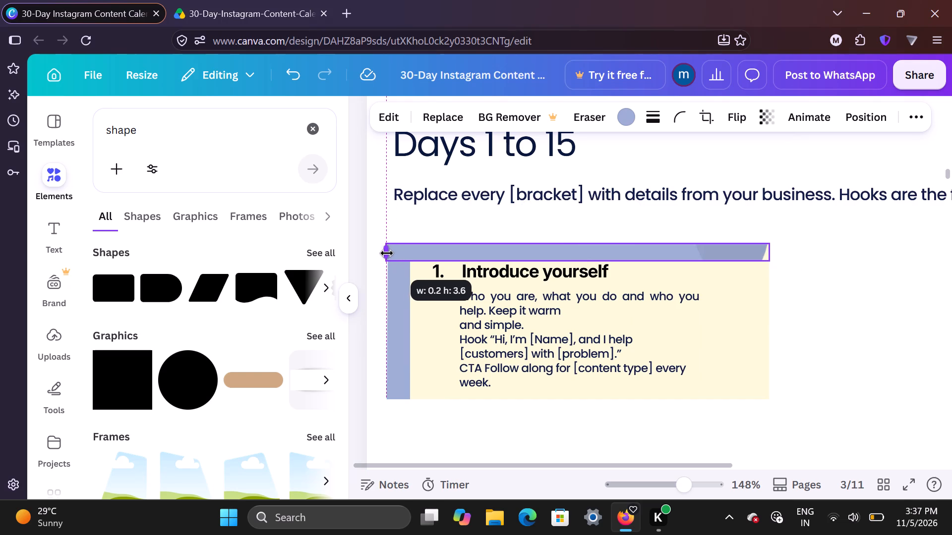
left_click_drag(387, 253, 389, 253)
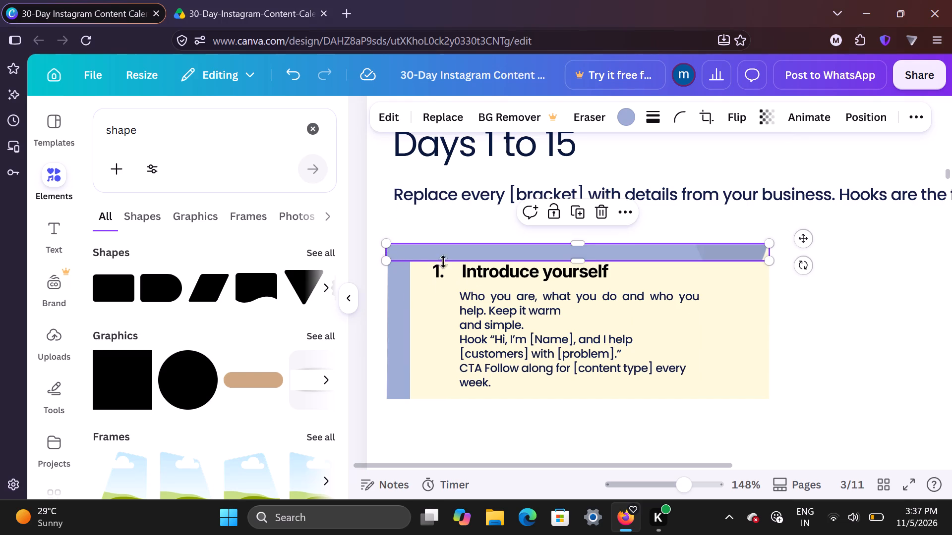
Narrow the vertical blue strip so its outer edge lines up with the start of the "Replace every [bracket]" line.
left_click(408, 296)
left_click(413, 321)
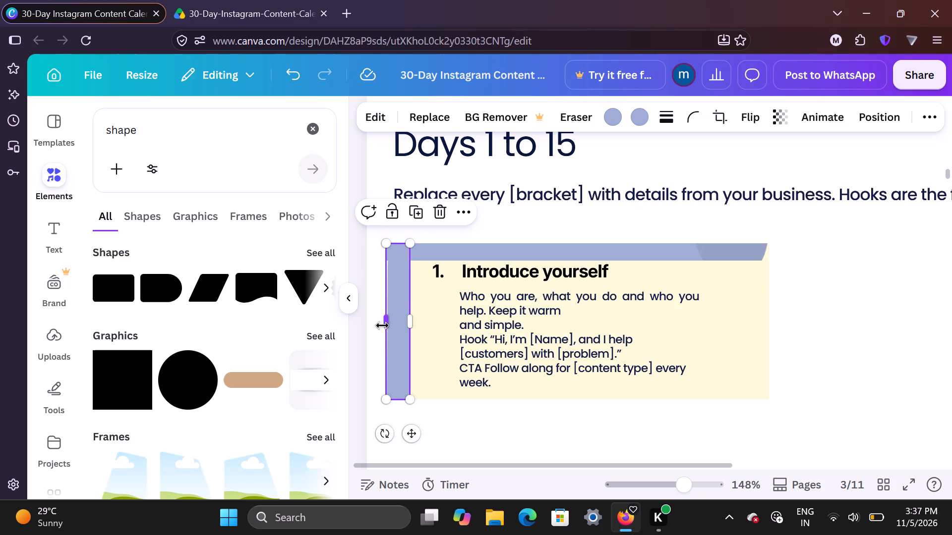
left_click_drag(382, 325, 388, 325)
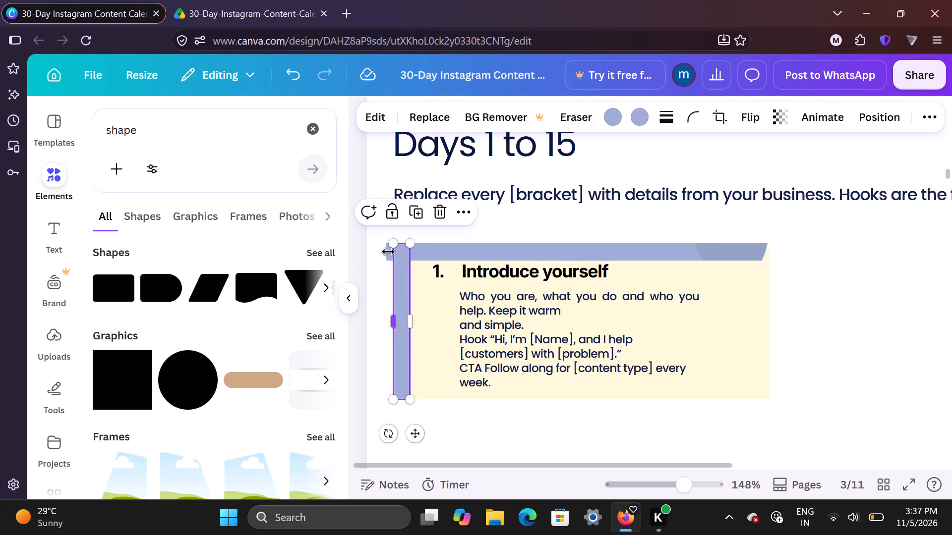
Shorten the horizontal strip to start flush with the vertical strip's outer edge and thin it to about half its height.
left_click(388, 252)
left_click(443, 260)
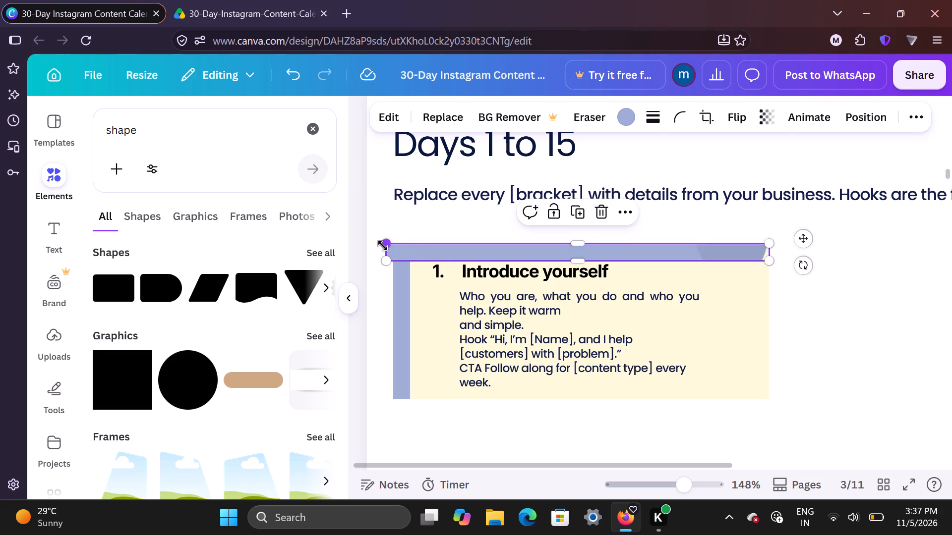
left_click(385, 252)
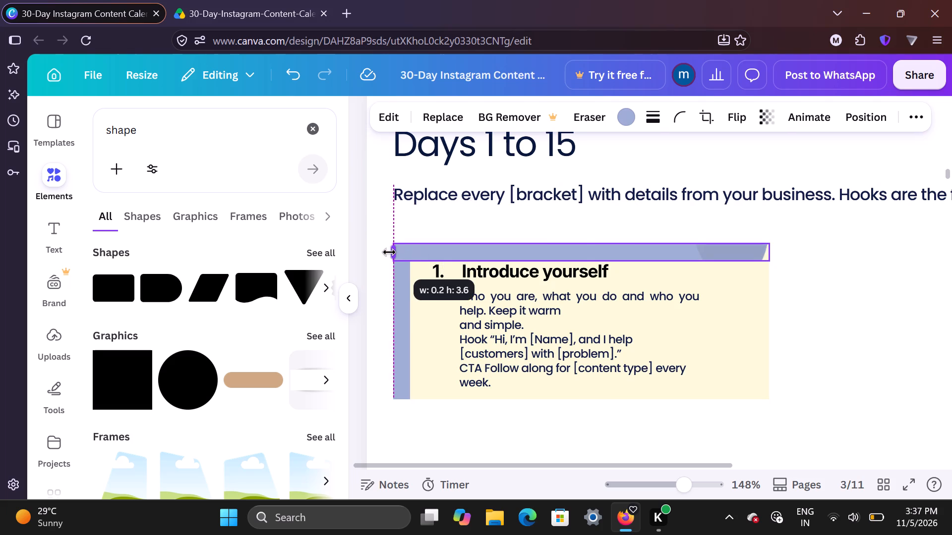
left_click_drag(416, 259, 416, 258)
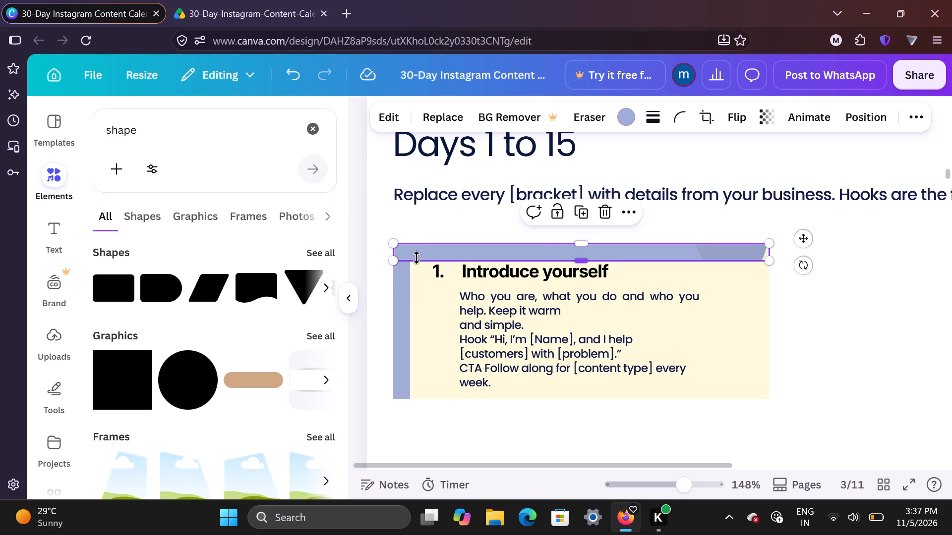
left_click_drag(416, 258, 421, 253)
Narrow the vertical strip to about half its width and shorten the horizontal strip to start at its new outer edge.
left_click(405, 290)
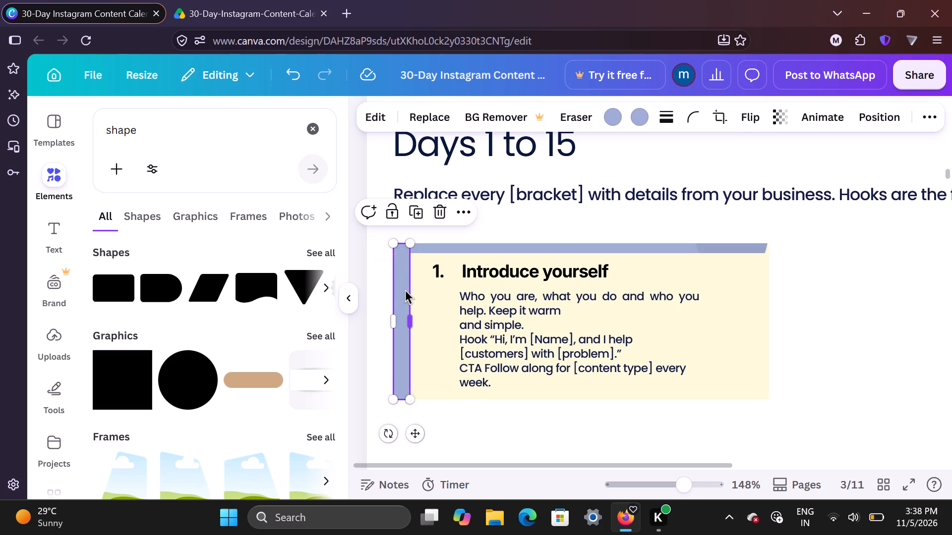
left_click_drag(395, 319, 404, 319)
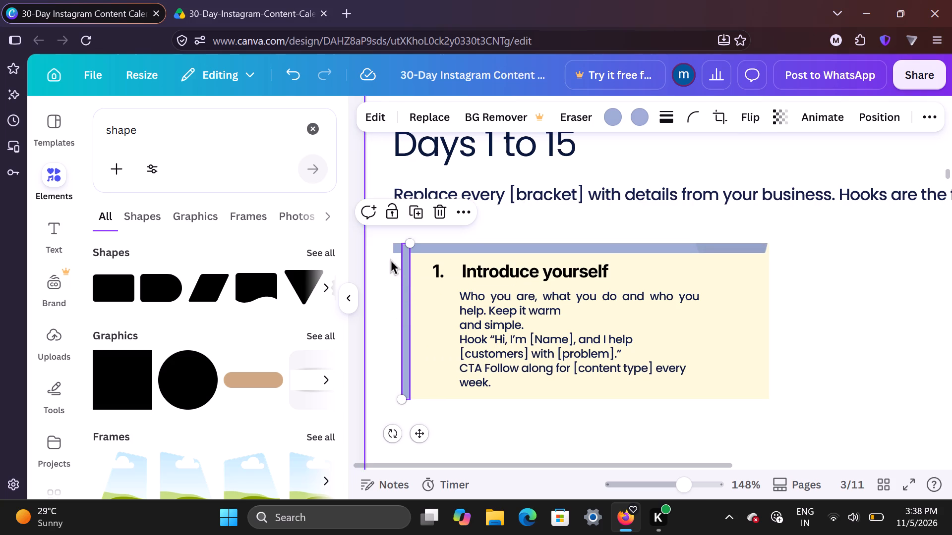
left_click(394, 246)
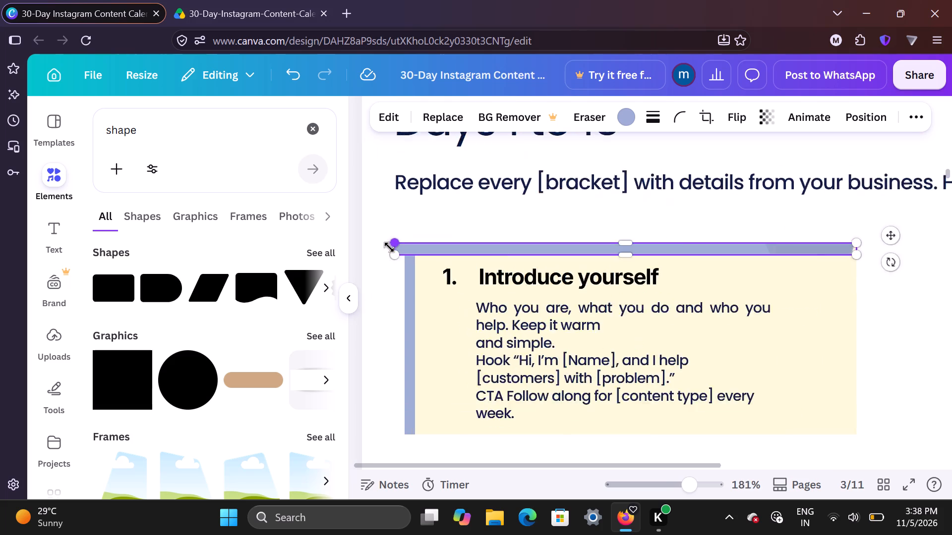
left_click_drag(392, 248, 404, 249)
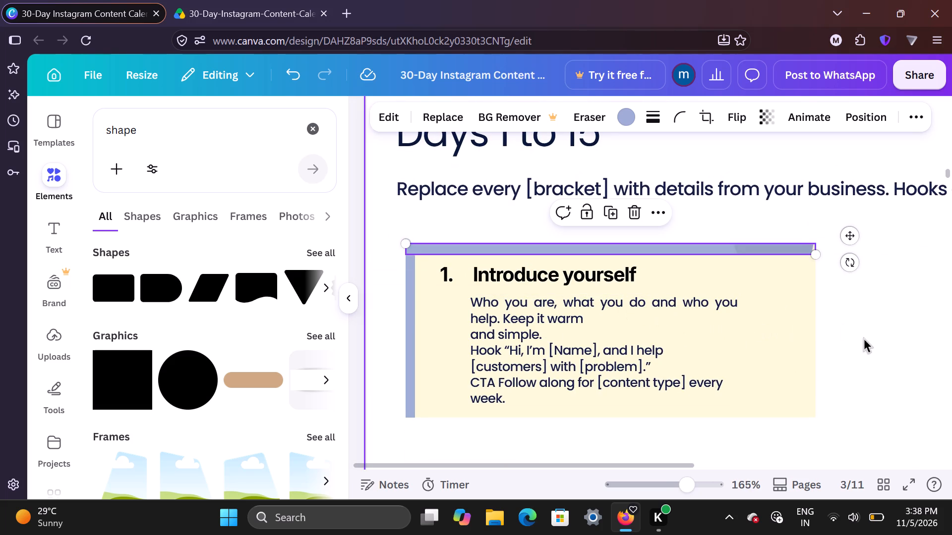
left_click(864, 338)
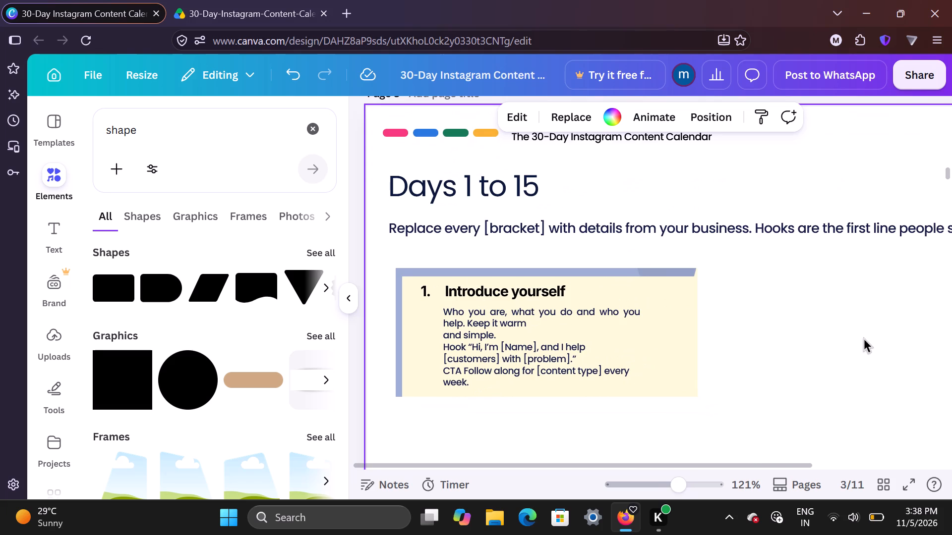
Widen the vertical blue strip outward so its outer edge lines up with the start of the "Days 1 to 15" title.
scroll(864, 338, "down", 1)
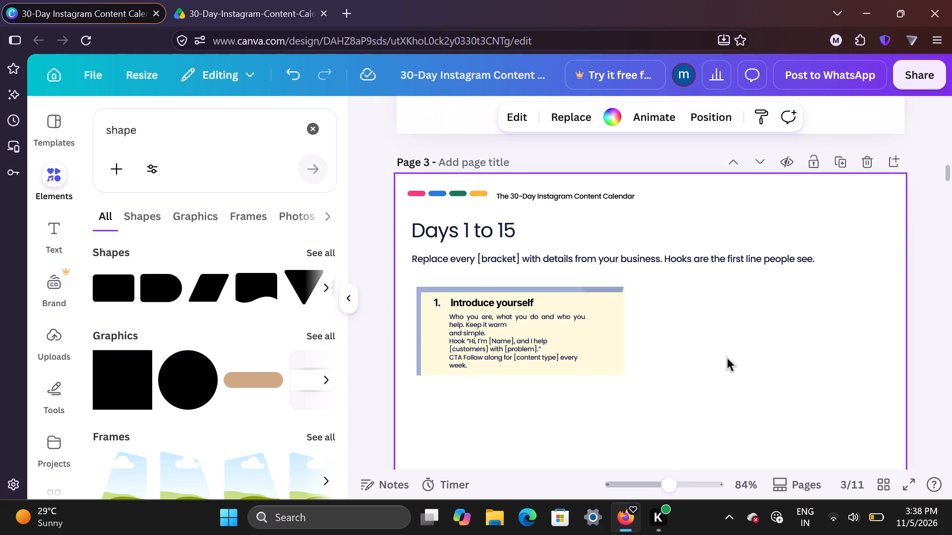
scroll(727, 357, "down", 1)
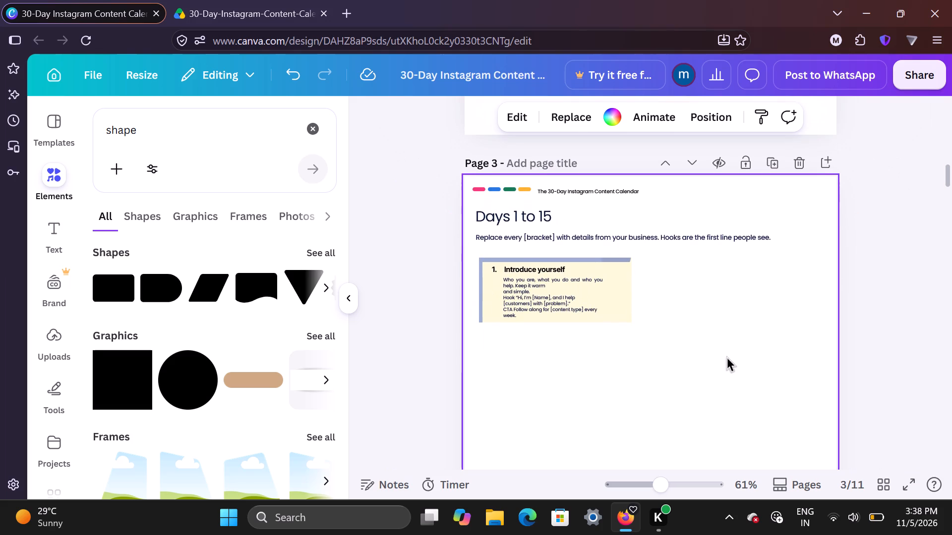
left_click(480, 285)
left_click(478, 285)
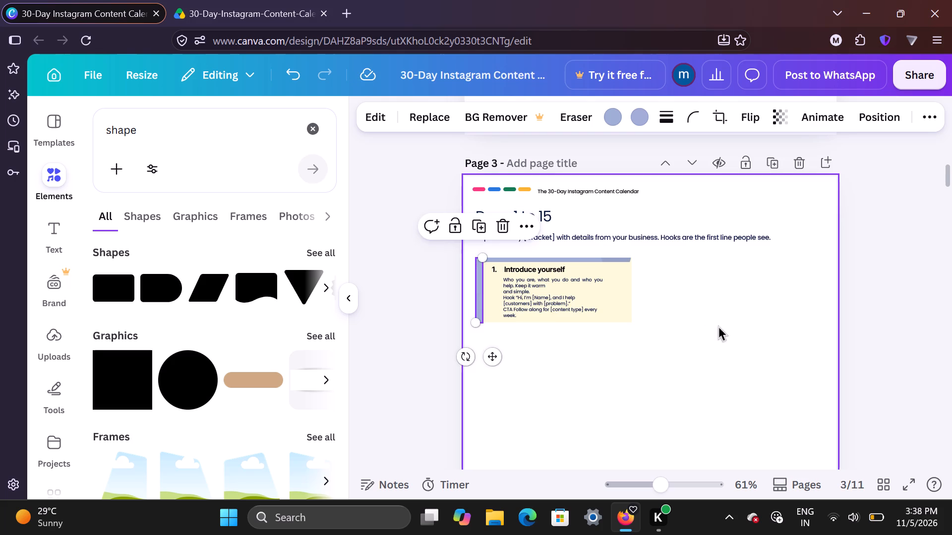
left_click(731, 333)
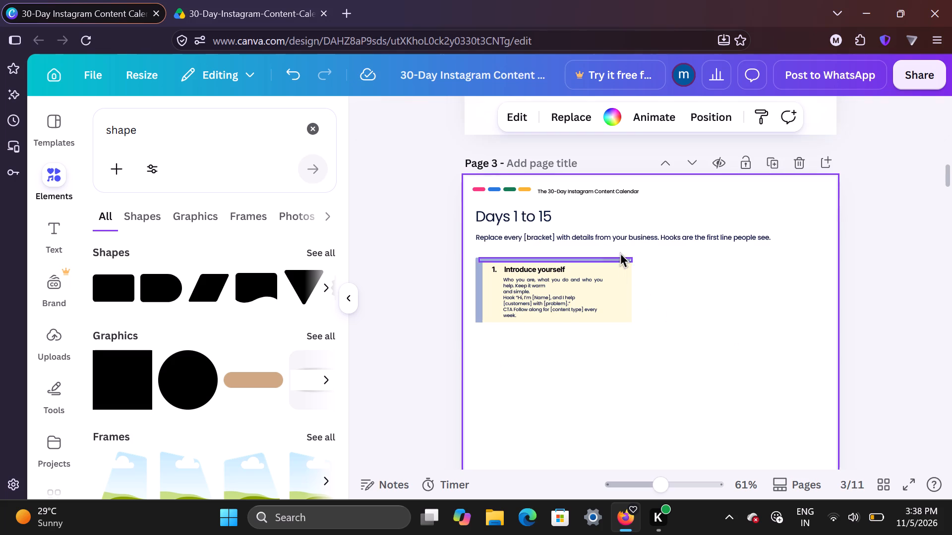
Delete the horizontal blue strip along the top of the "Introduce yourself" box.
left_click(618, 259)
key("Delete")
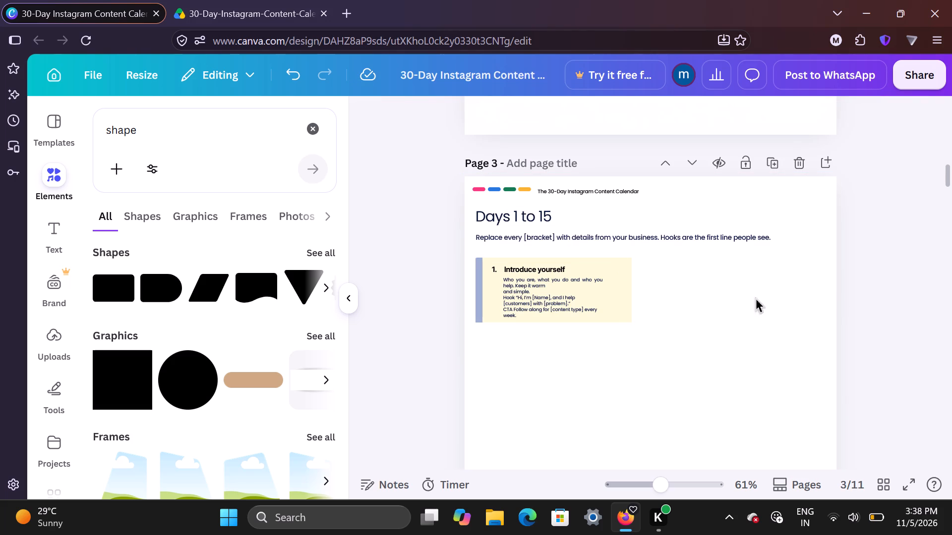
Set the transparency of the light-yellow rectangle behind "Introduce yourself" to 83.
left_click(612, 291)
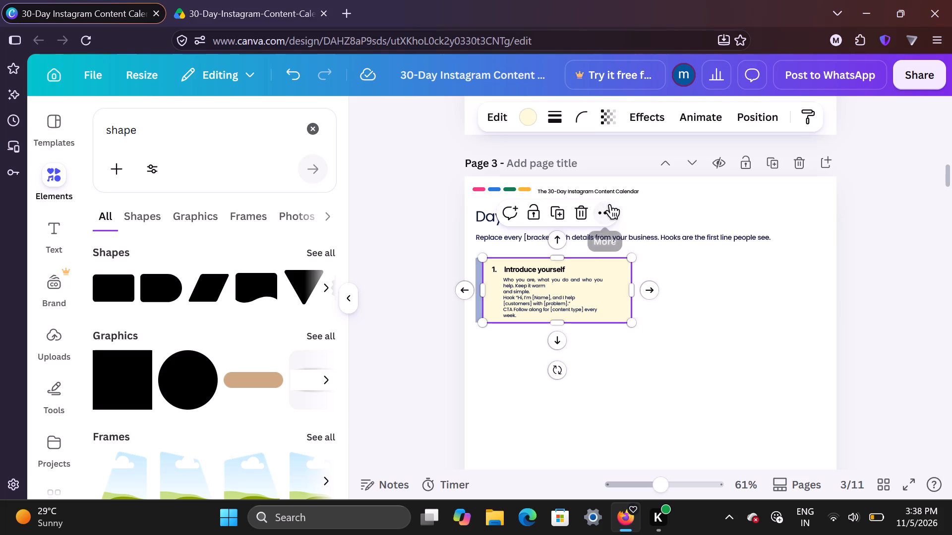
left_click(588, 119)
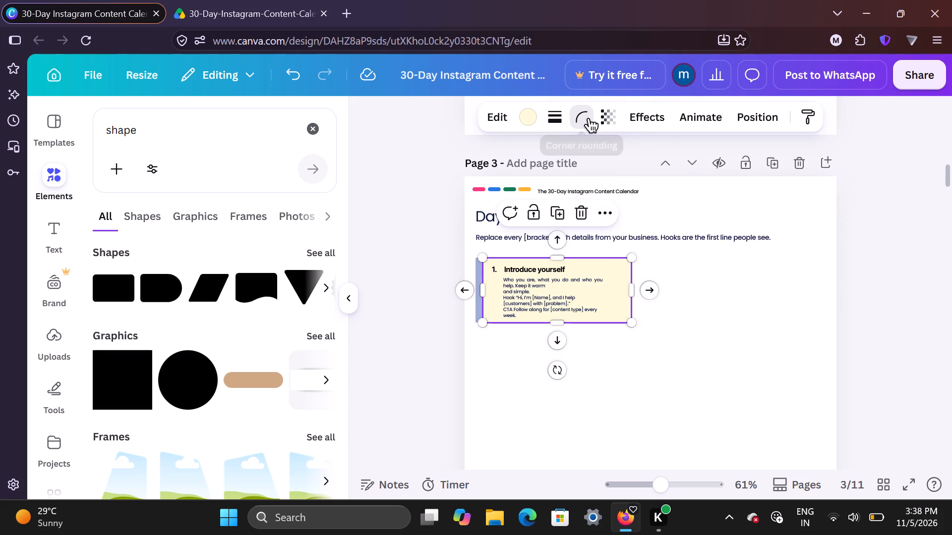
left_click(611, 117)
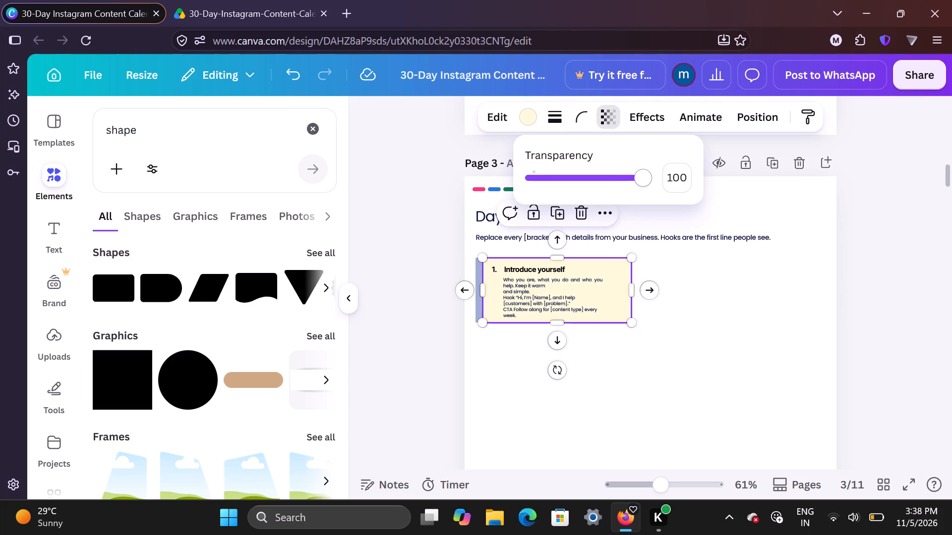
left_click_drag(638, 175, 579, 177)
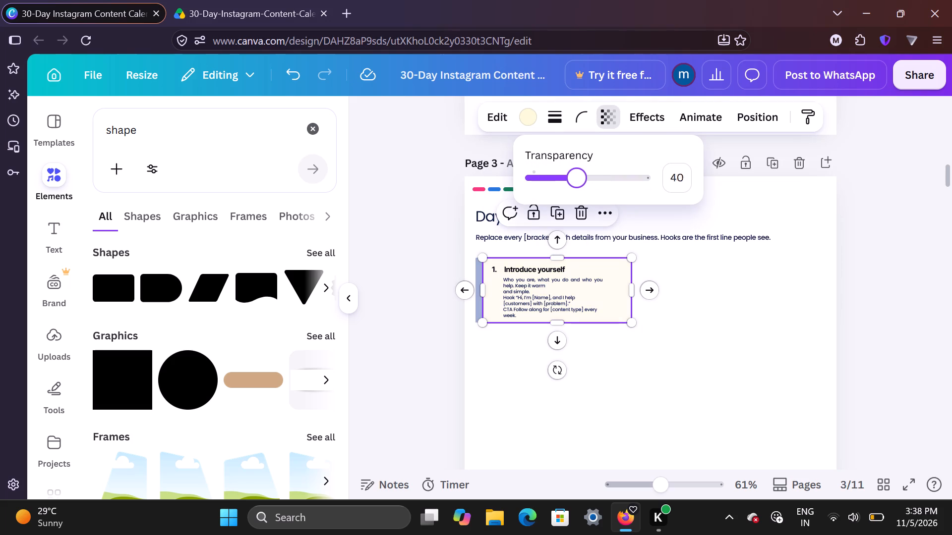
left_click_drag(579, 177, 595, 175)
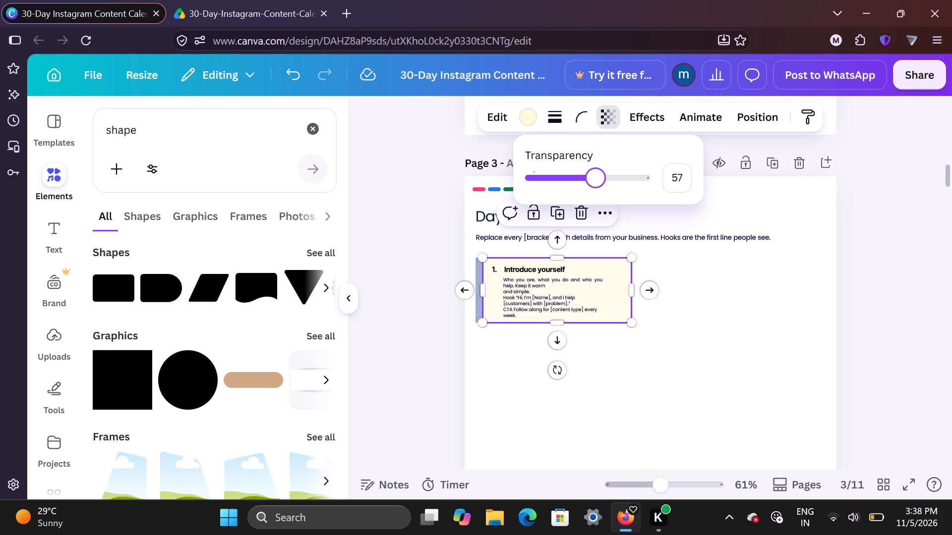
left_click_drag(595, 175, 625, 177)
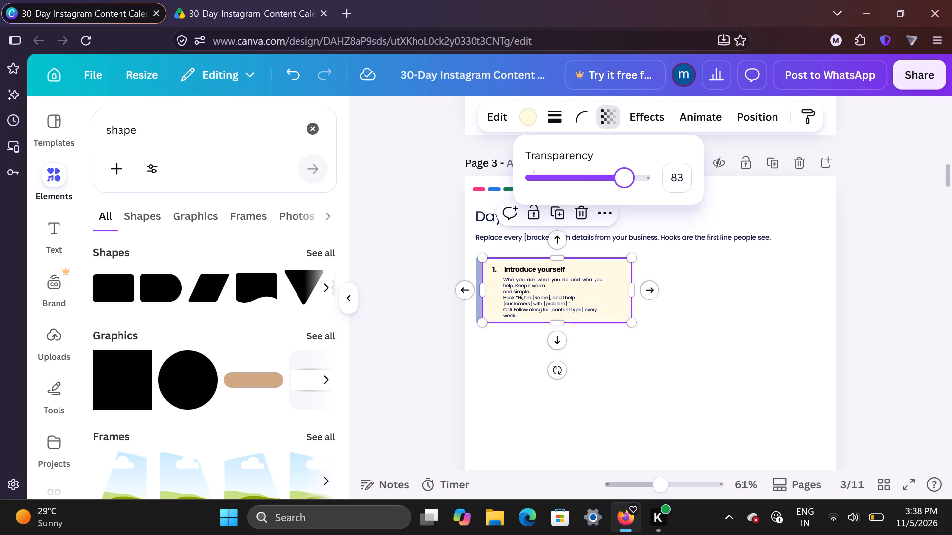
left_click(625, 177)
left_click(717, 317)
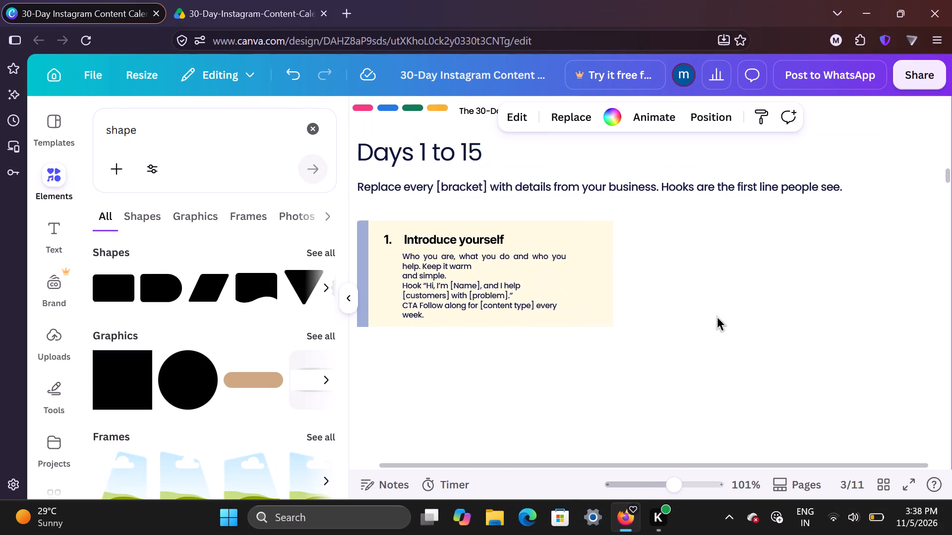
Duplicate the light-yellow rectangle behind "Introduce yourself" and place the copy just below it, with their side edges aligned.
left_click(578, 286)
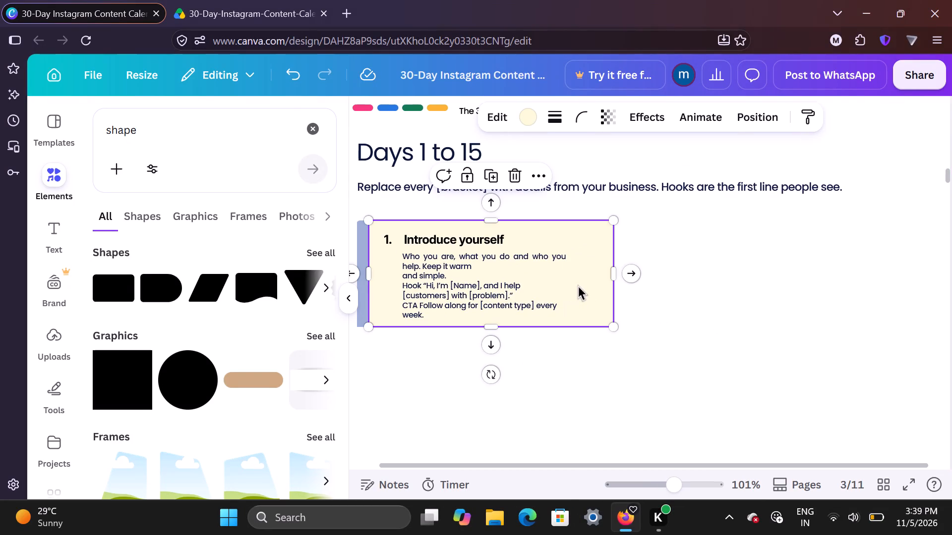
left_click(543, 182)
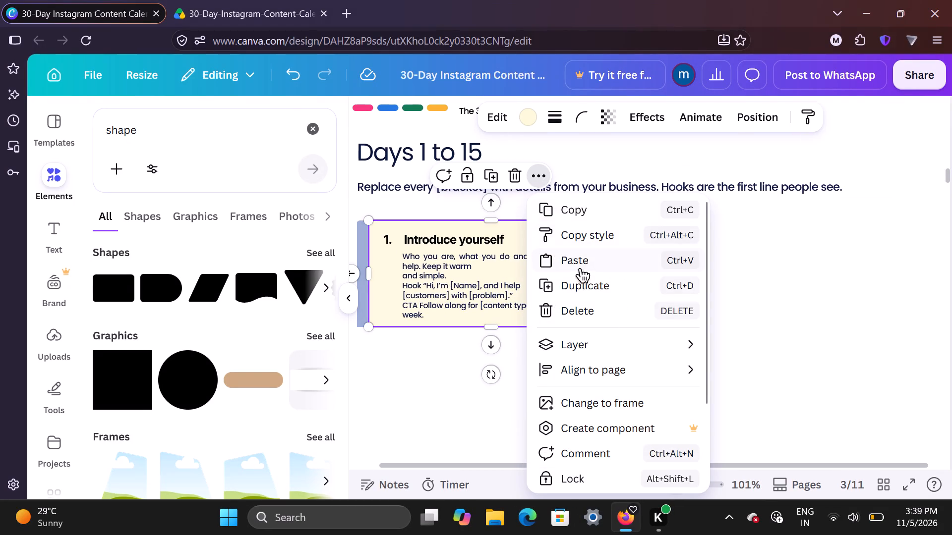
left_click(588, 282)
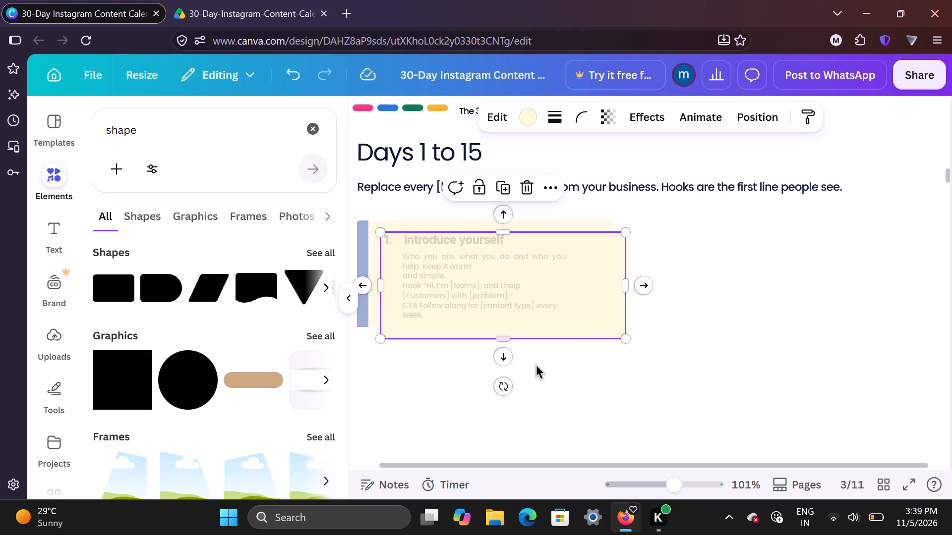
left_click_drag(521, 297, 787, 290)
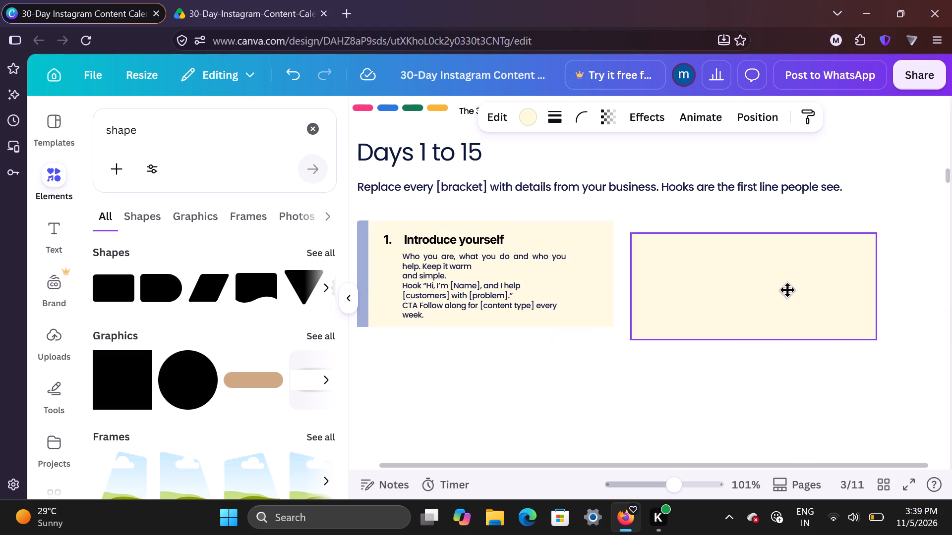
left_click_drag(787, 290, 794, 284)
left_click(231, 0)
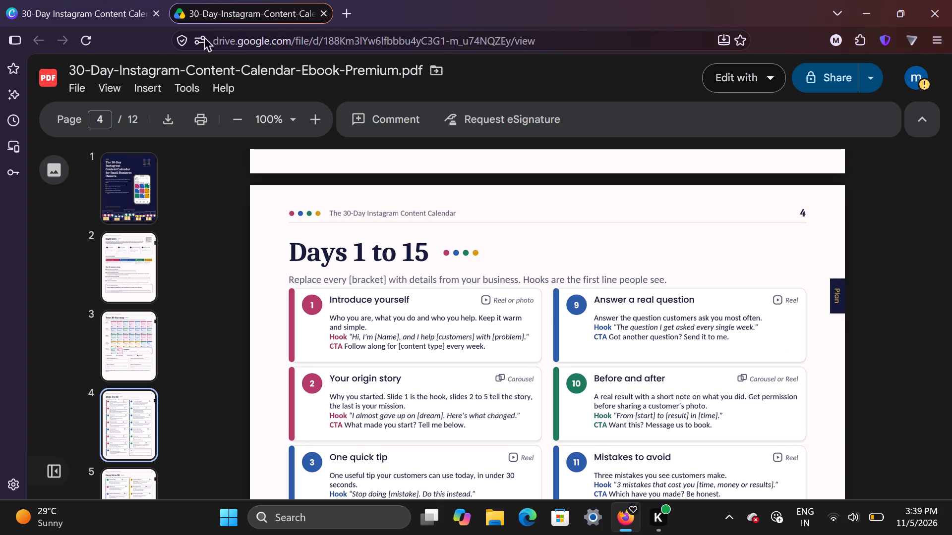
left_click(5, 0)
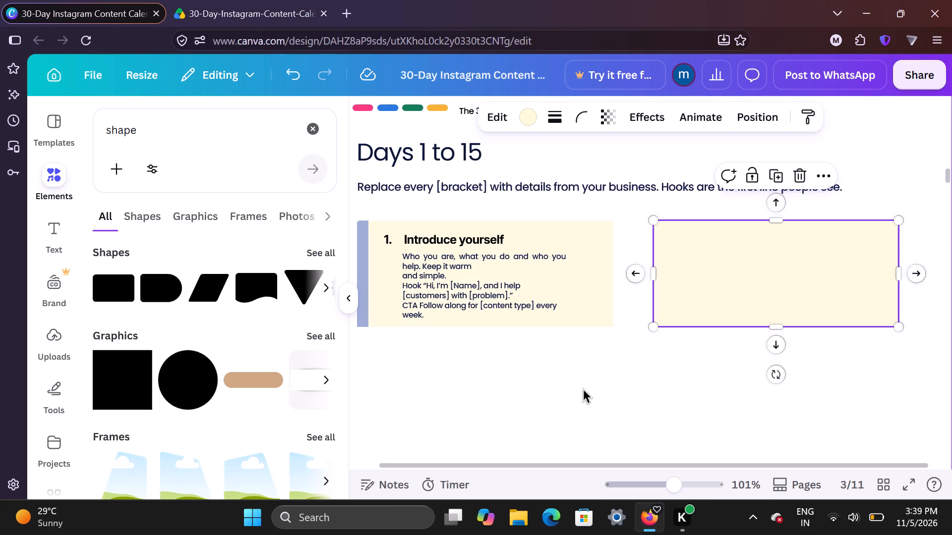
scroll(583, 389, "down", 1)
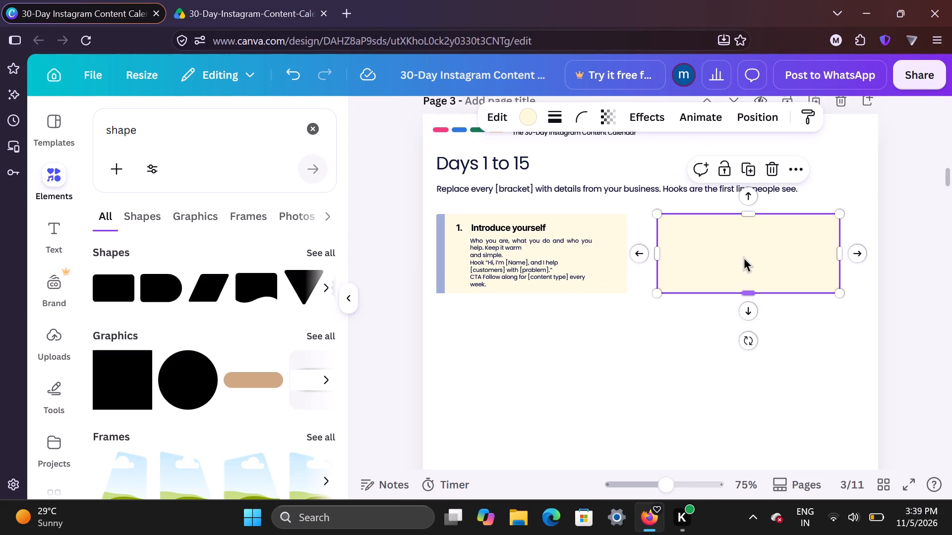
left_click_drag(744, 257, 533, 352)
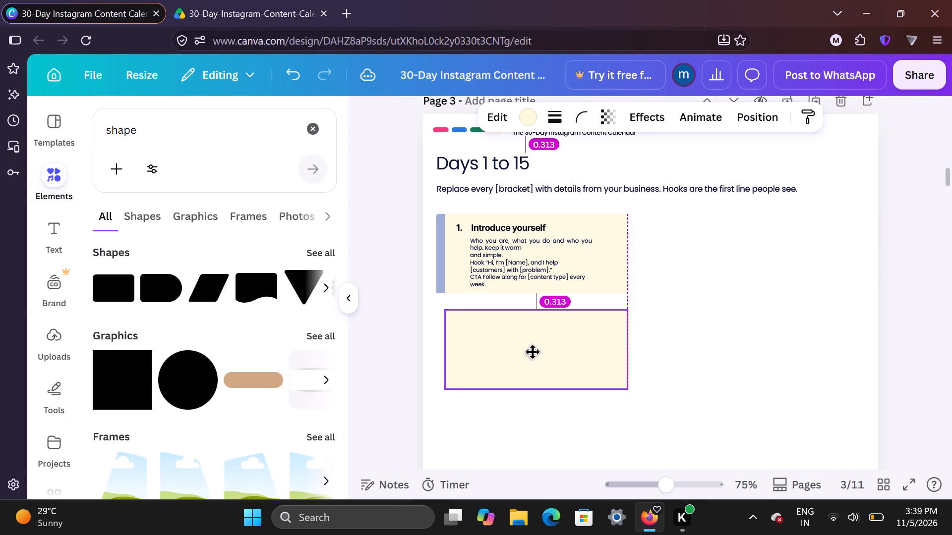
left_click_drag(533, 352, 534, 349)
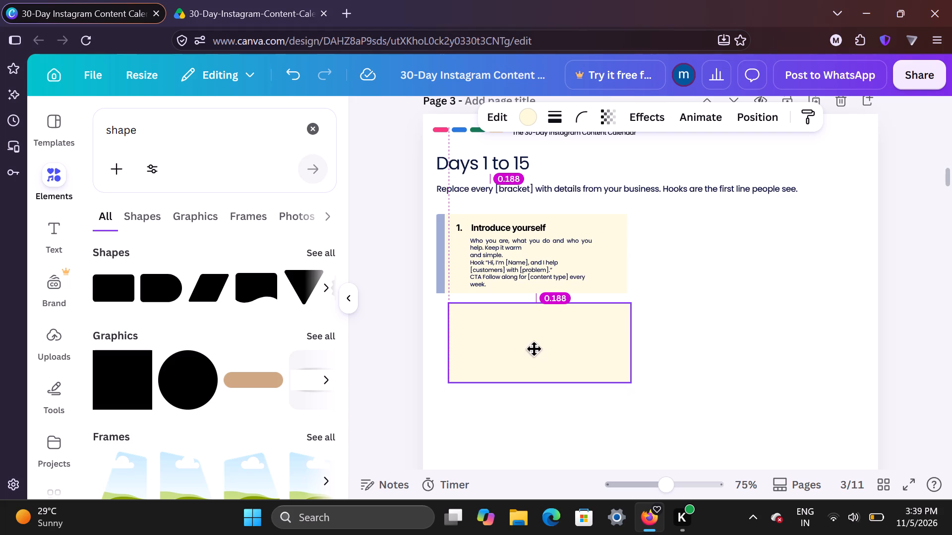
left_click_drag(534, 349, 536, 349)
left_click_drag(536, 349, 530, 349)
left_click(757, 368)
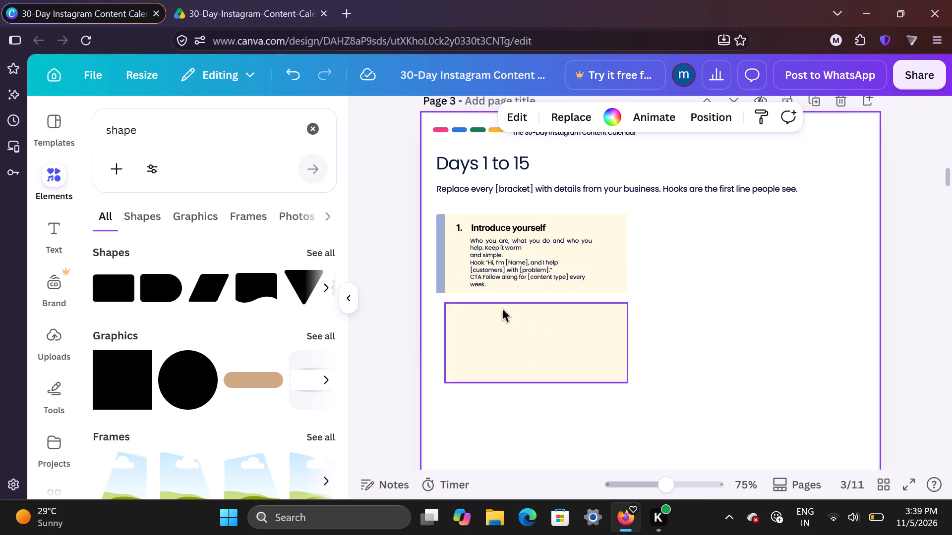
Duplicate the vertical blue strip onto the outer edge of the second box and recolour the copy light teal.
left_click(444, 270)
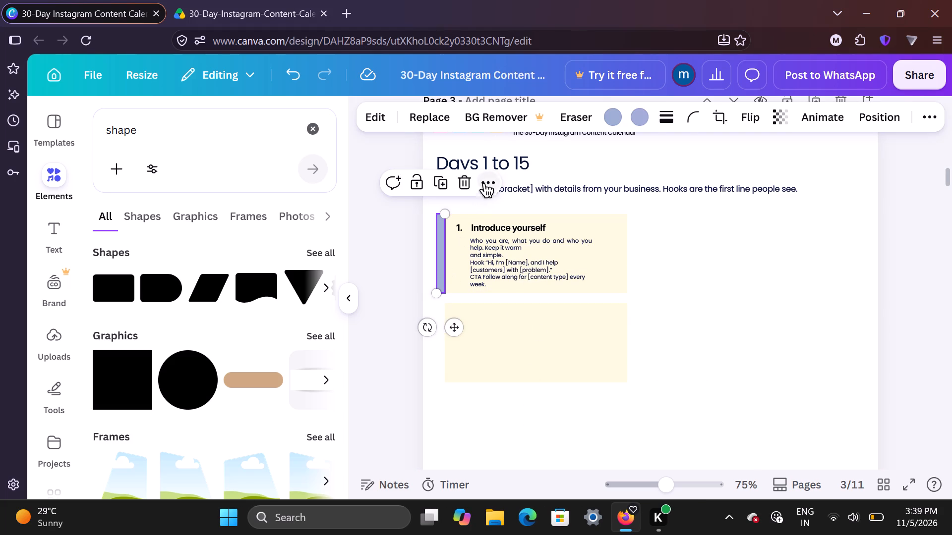
Duplicate the vertical blue strip and place the copy against the outer edge of the second light-yellow box, aligned with its height.
left_click(488, 178)
left_click(547, 289)
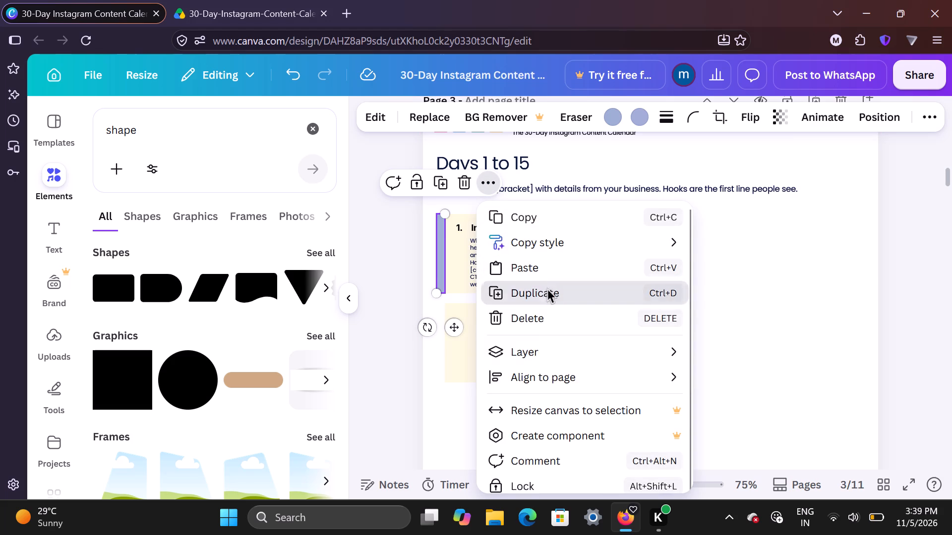
left_click_drag(466, 338, 462, 366)
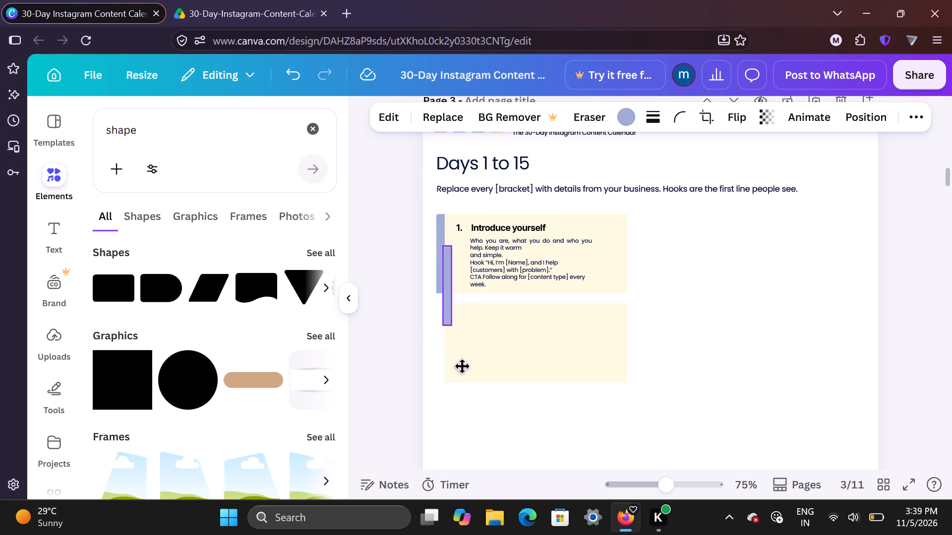
left_click_drag(462, 366, 458, 421)
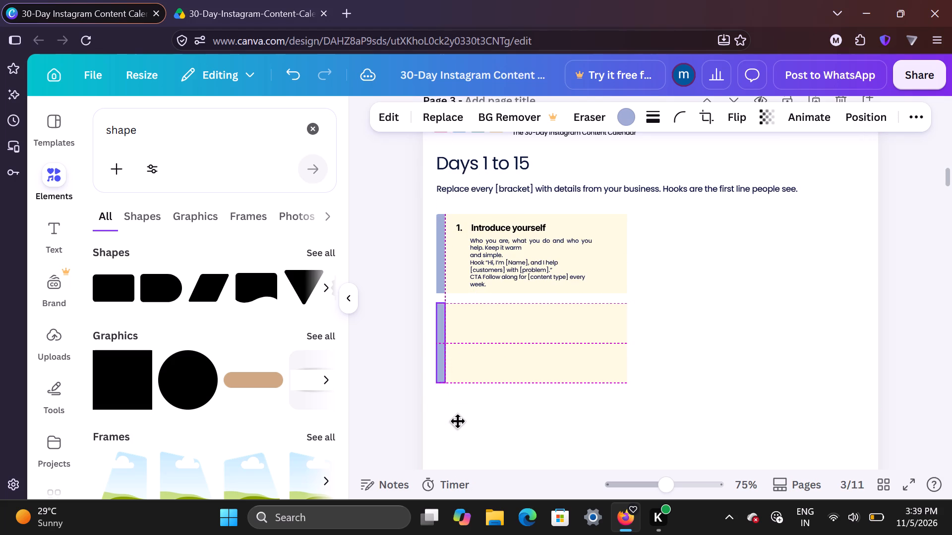
left_click_drag(458, 421, 458, 421)
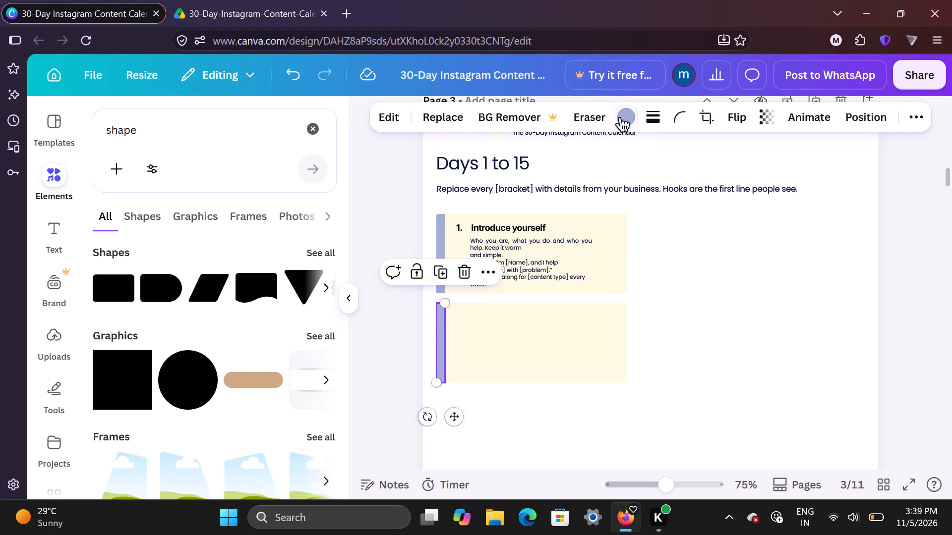
Recolour the second box's vertical strip with the palest aqua from the Winter Warmth palette.
left_click(621, 114)
left_click(191, 0)
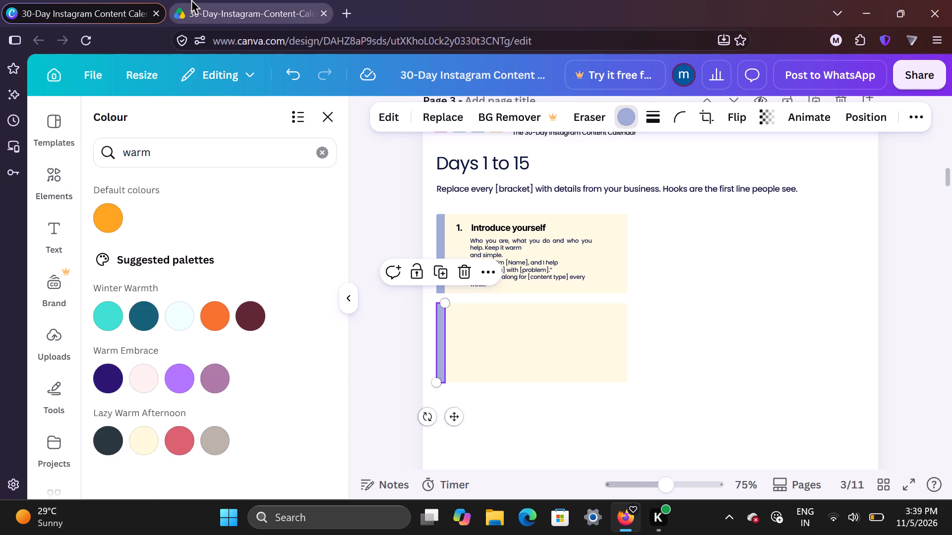
left_click(77, 5)
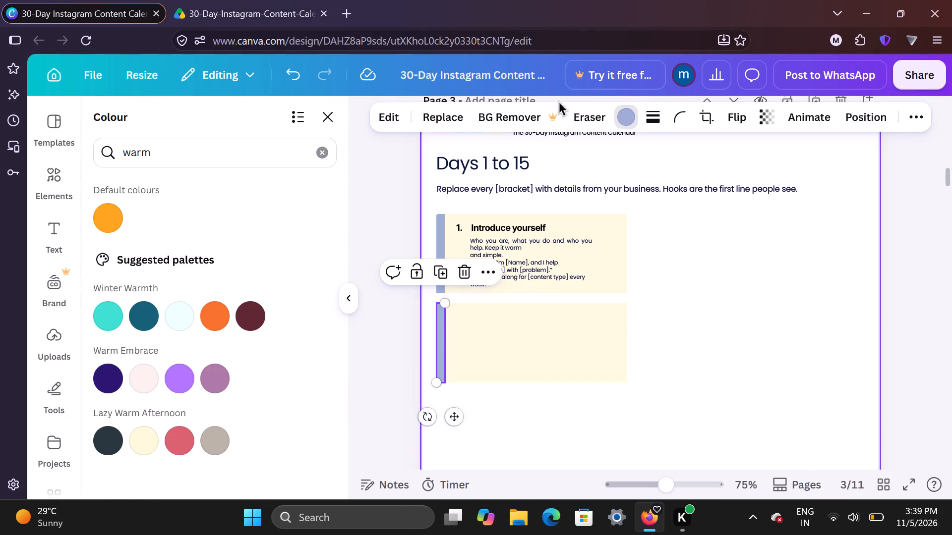
left_click(630, 125)
left_click(630, 125)
left_click(630, 125)
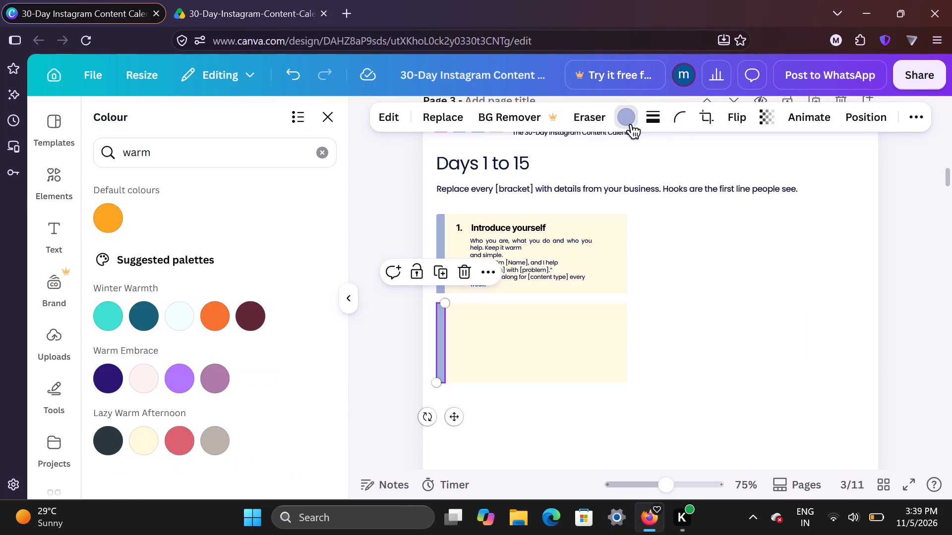
left_click(630, 125)
left_click(151, 316)
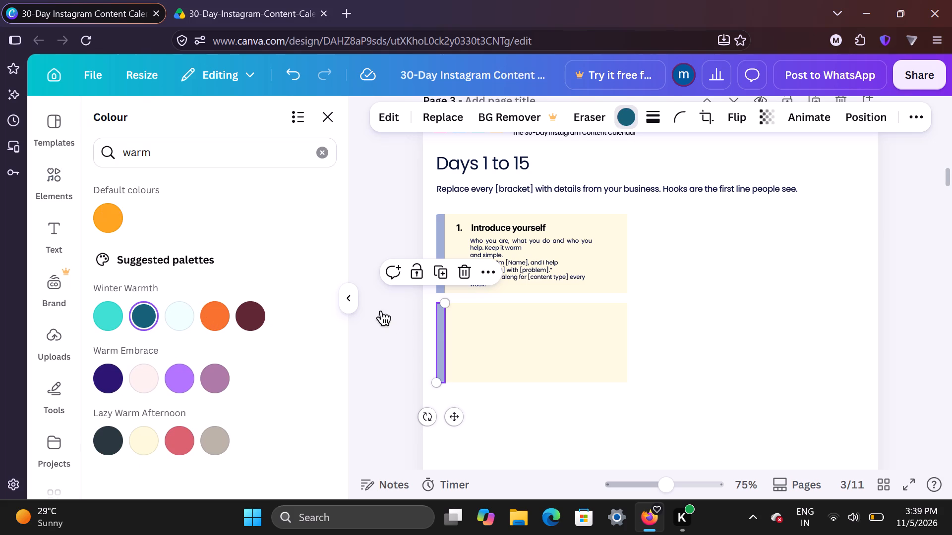
left_click(184, 322)
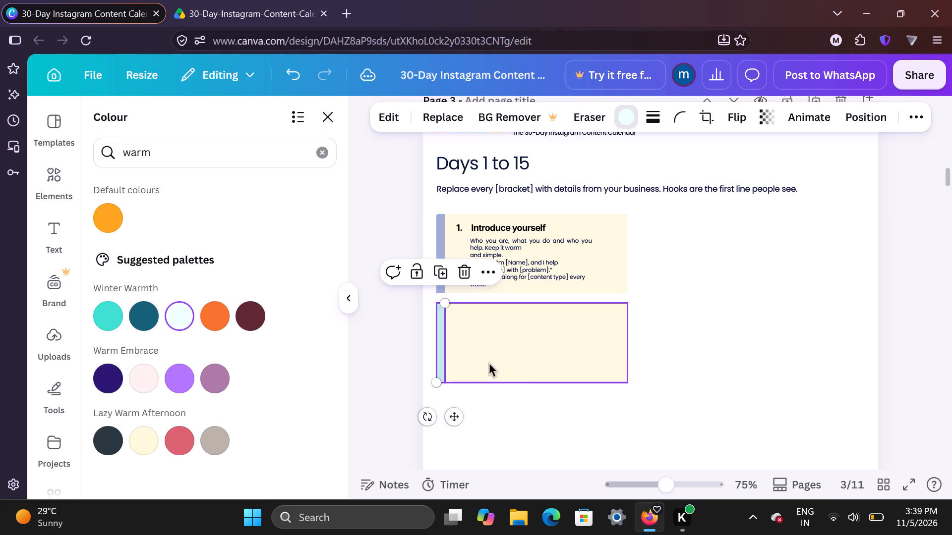
left_click(543, 353)
left_click(748, 353)
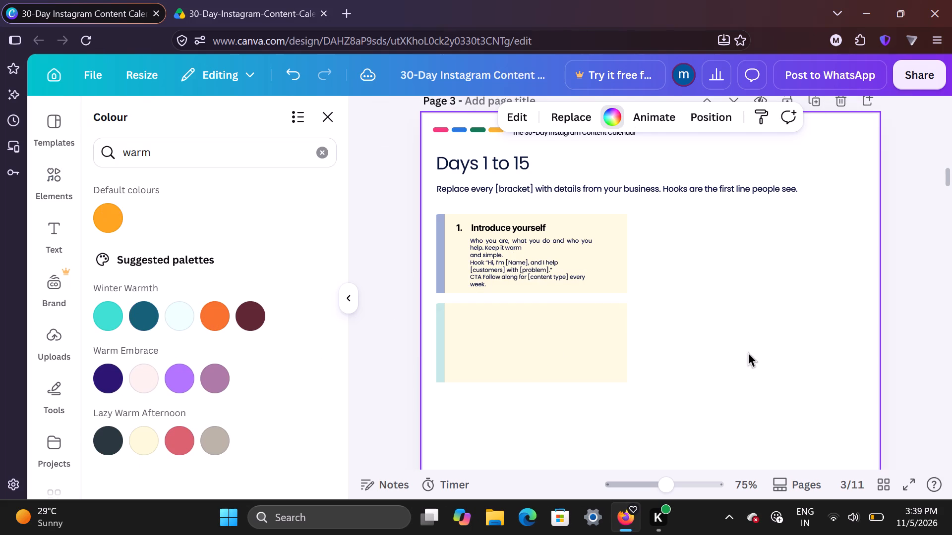
Switch to the reference PDF and copy the day 2 card heading "Your origin story".
left_click(260, 0)
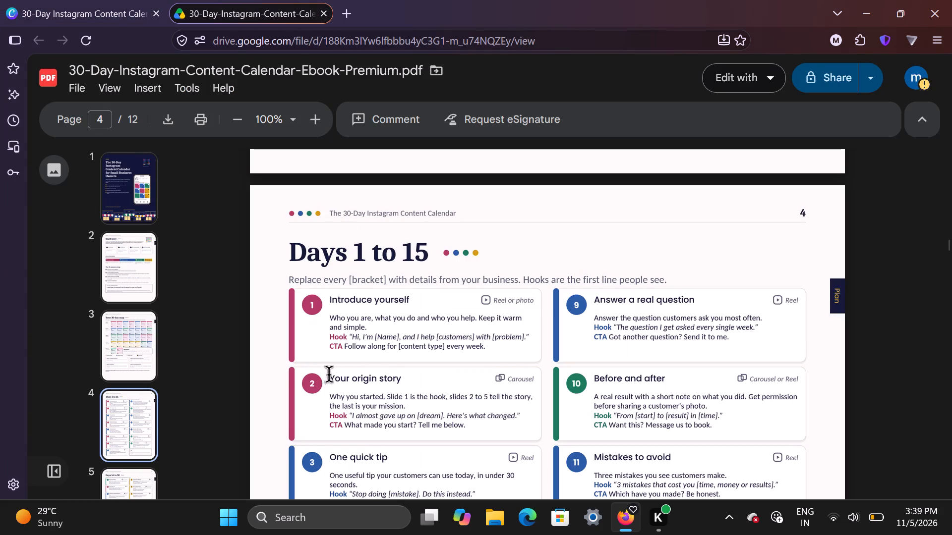
left_click_drag(303, 381, 364, 380)
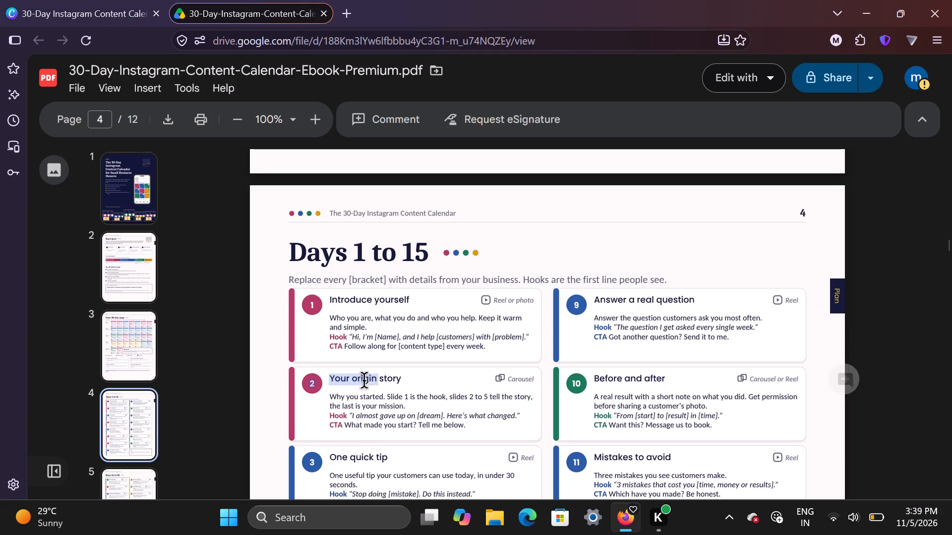
left_click_drag(364, 380, 416, 375)
key("ctrl+c")
left_click(416, 375)
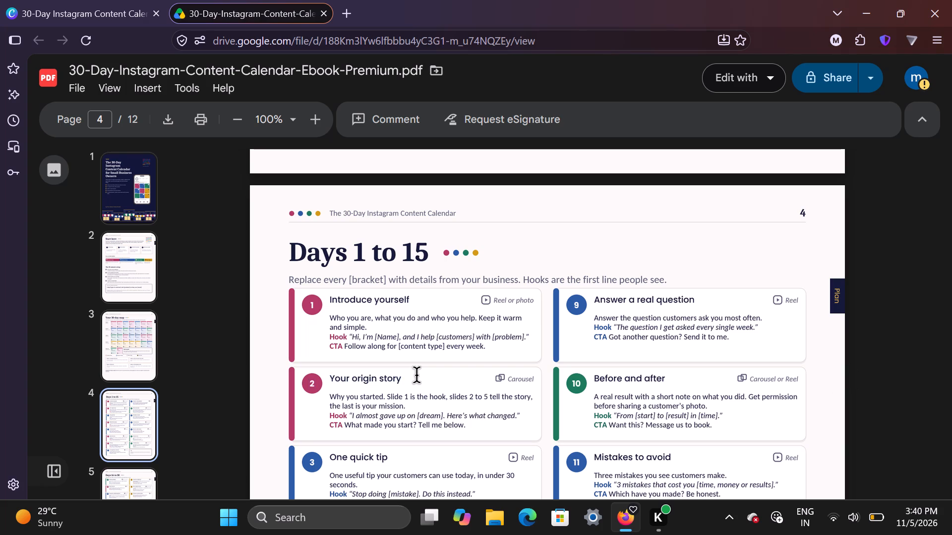
Duplicate the "Introduce yourself" heading and place the copy in the second box, aligned with the original heading.
left_click(257, 0)
left_click(257, 0)
left_click(257, 0)
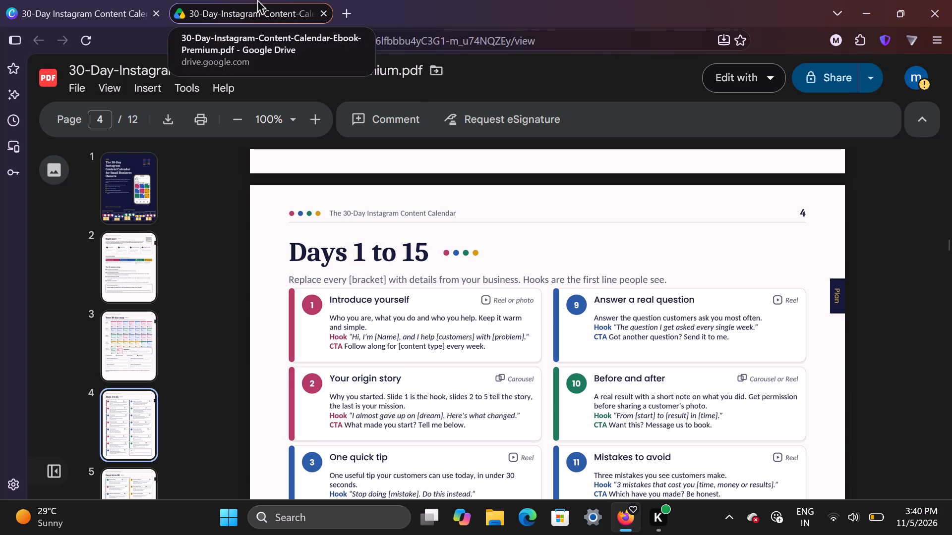
left_click(116, 0)
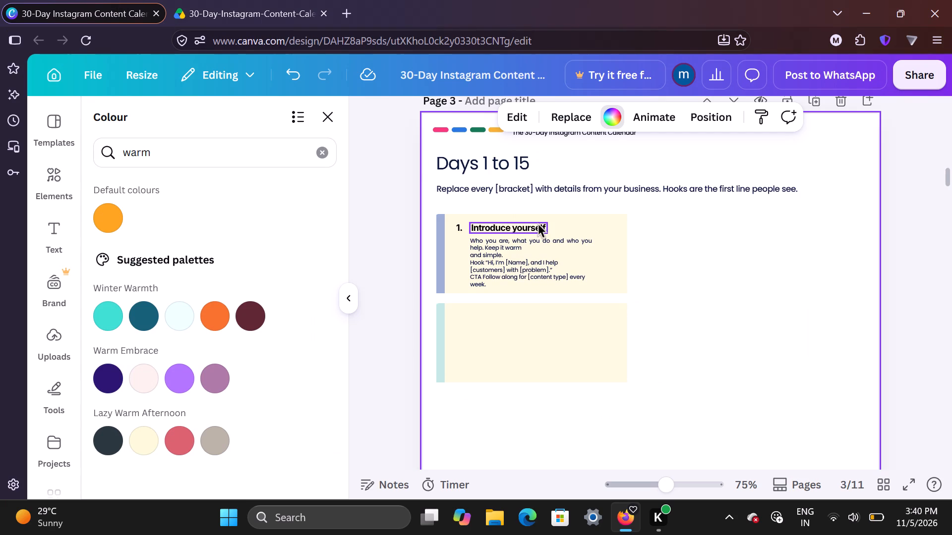
left_click(539, 223)
left_click(539, 223)
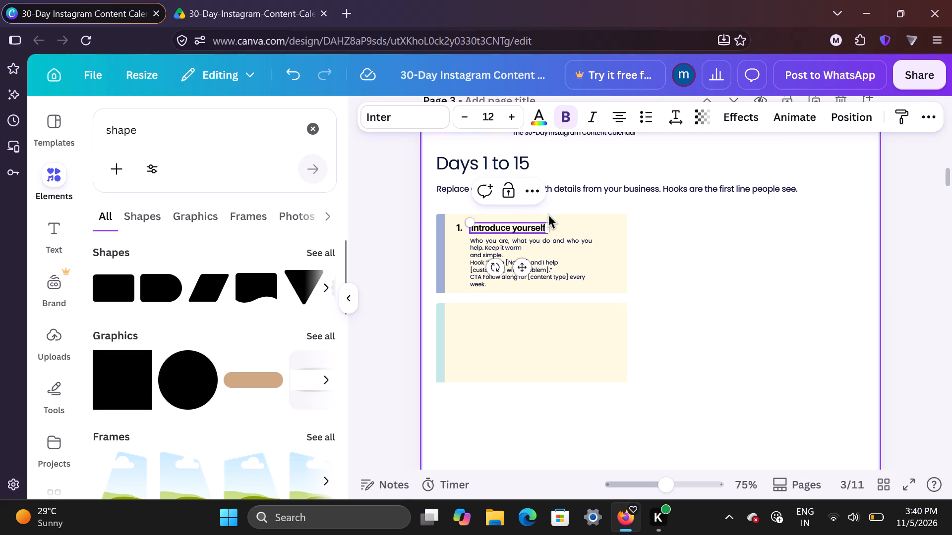
left_click(538, 189)
left_click(588, 293)
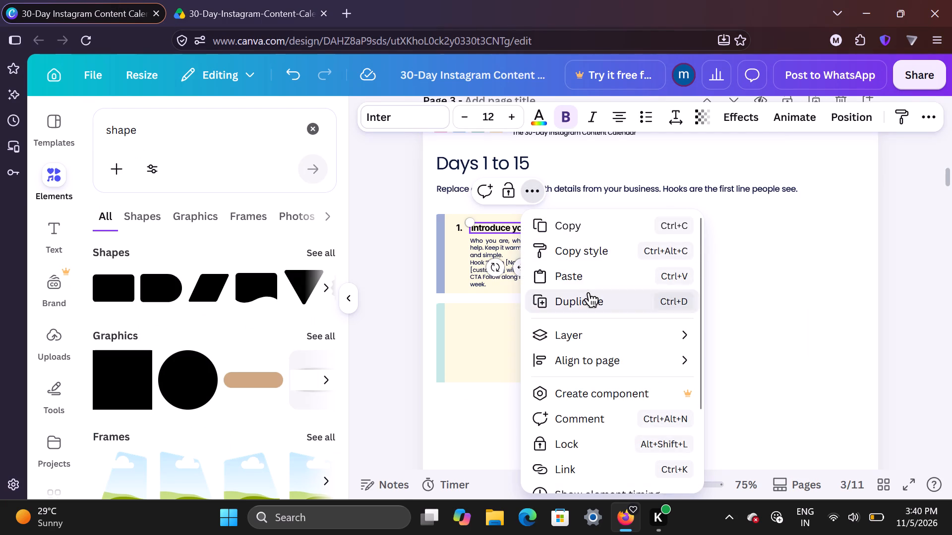
left_click_drag(530, 279, 520, 395)
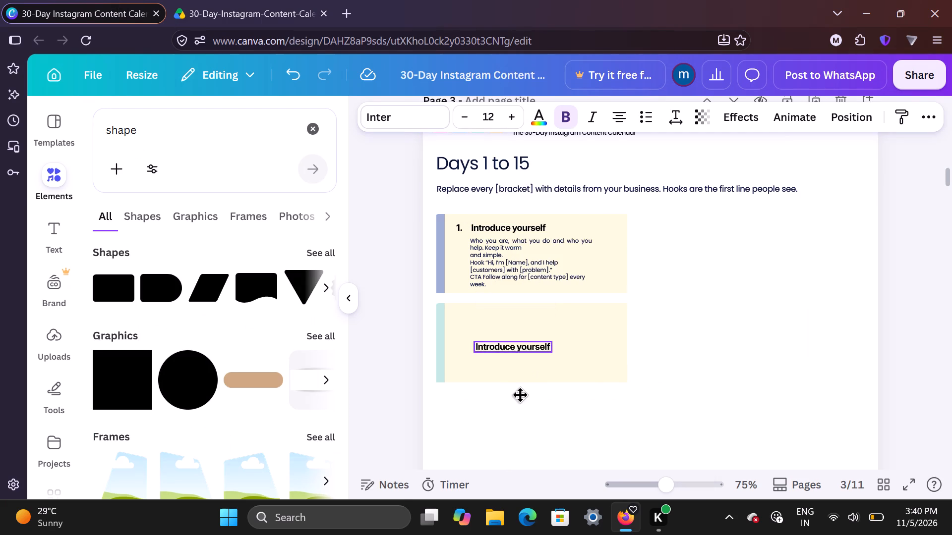
left_click_drag(520, 395, 521, 365)
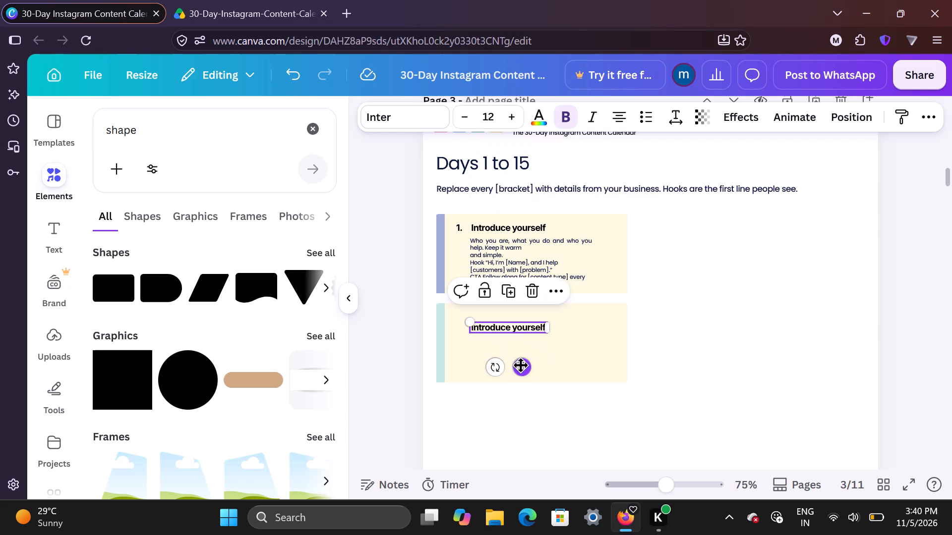
Duplicate the "1." number and place the copy before the second box's heading, vertically in line with the first number.
triple_click(459, 223)
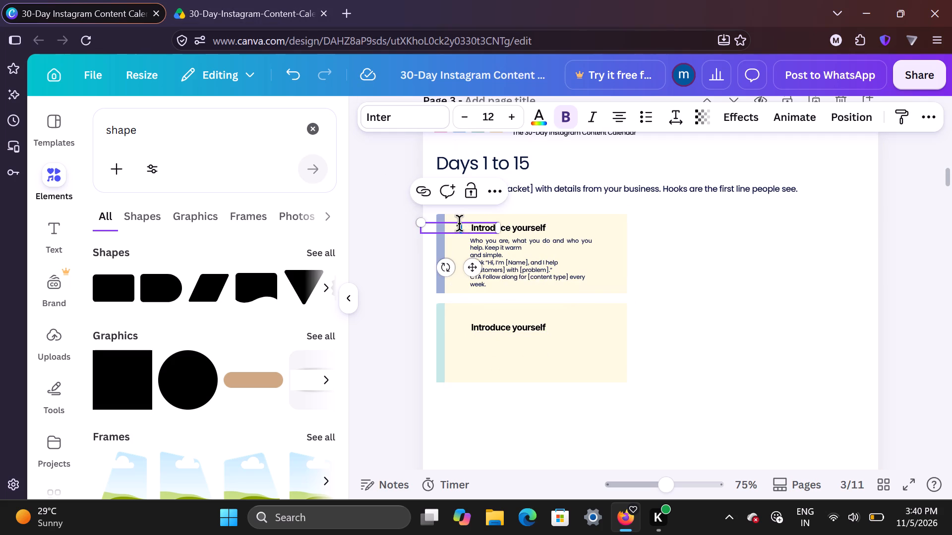
left_click(495, 194)
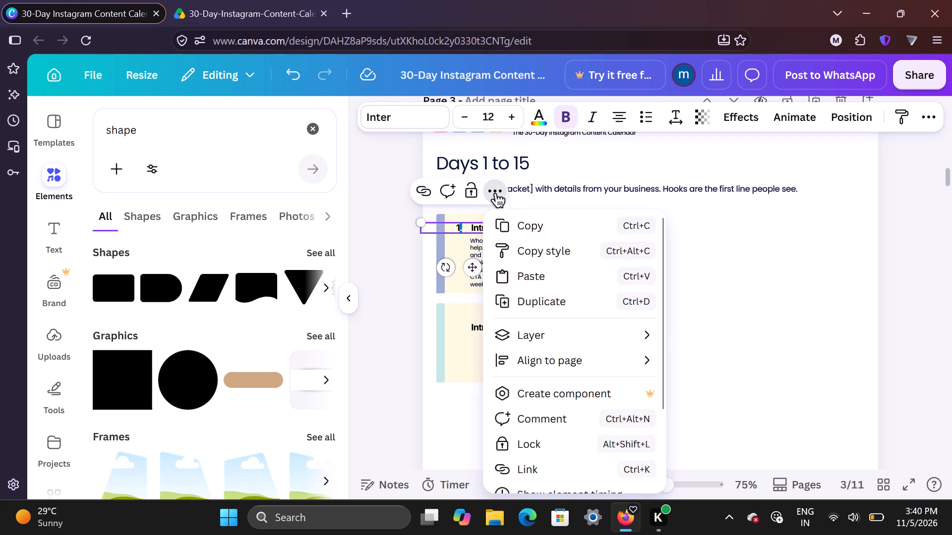
left_click(543, 295)
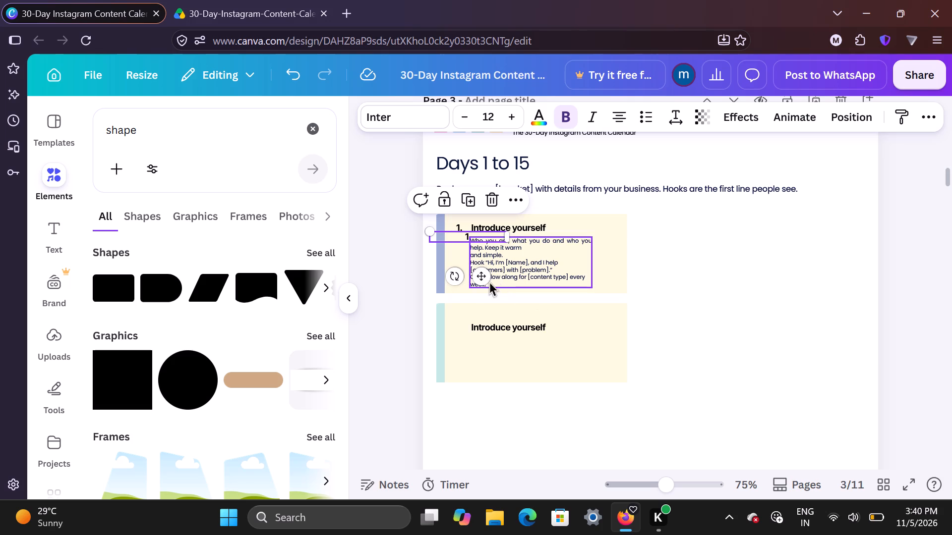
left_click_drag(484, 278, 475, 349)
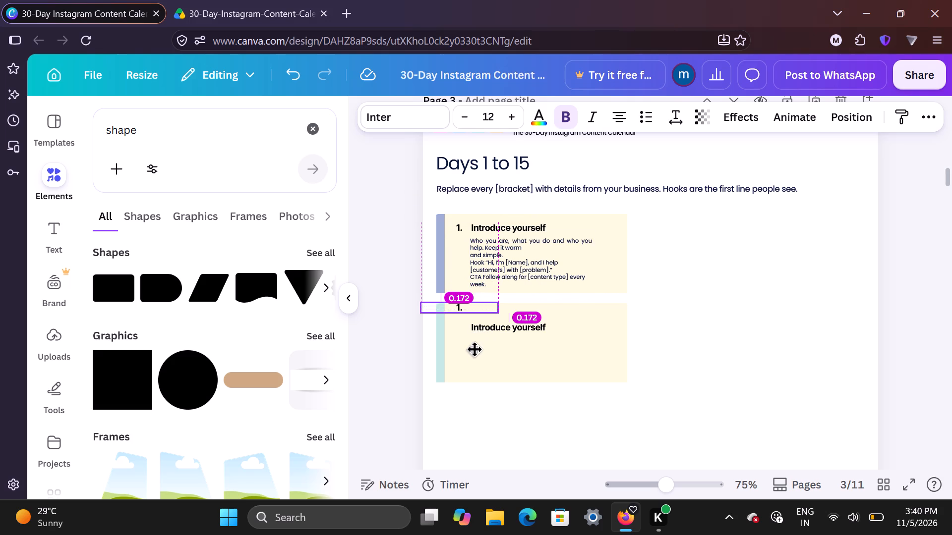
left_click_drag(475, 349, 475, 352)
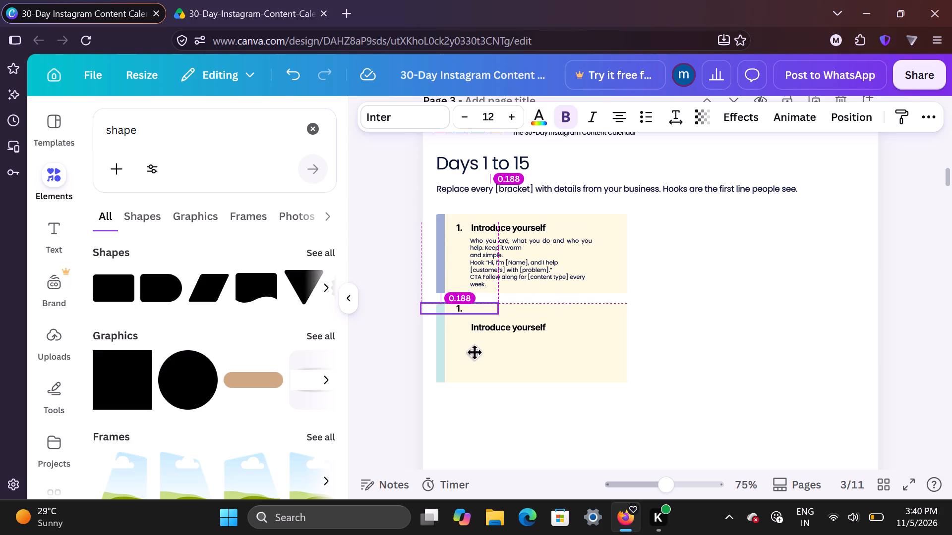
left_click_drag(475, 352, 475, 354)
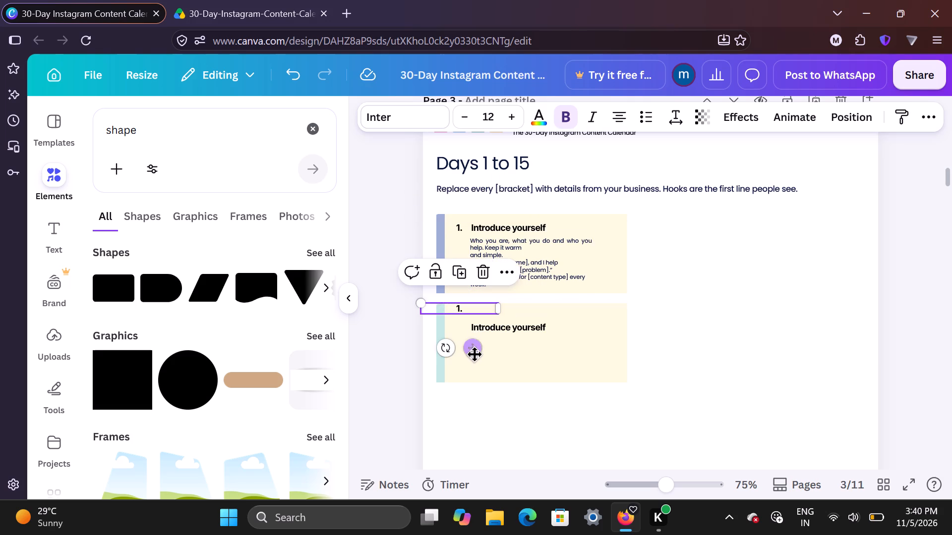
left_click(501, 321)
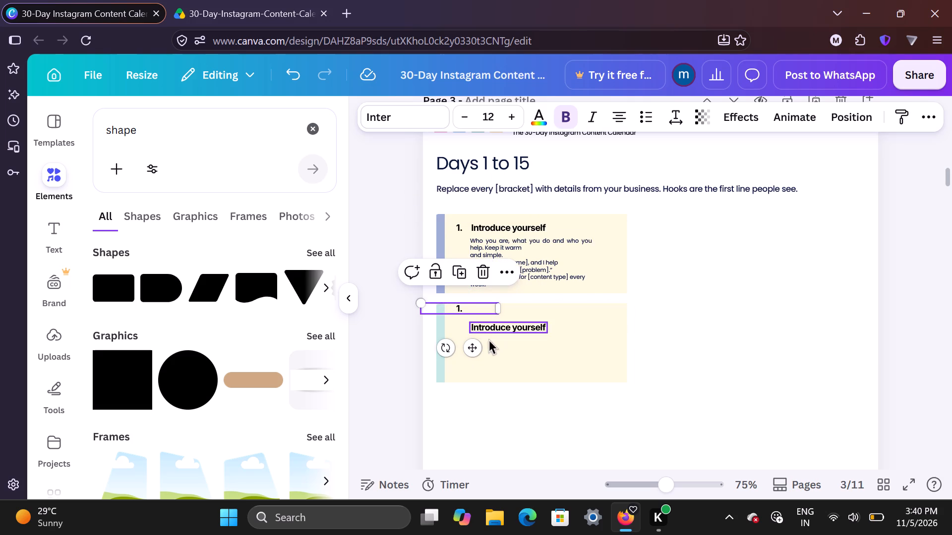
left_click_drag(475, 346, 476, 361)
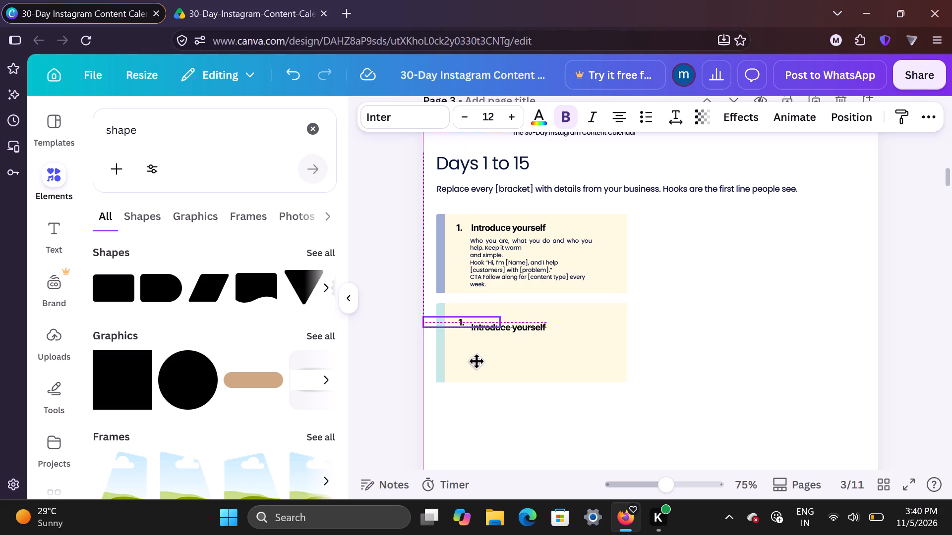
left_click_drag(476, 361, 475, 359)
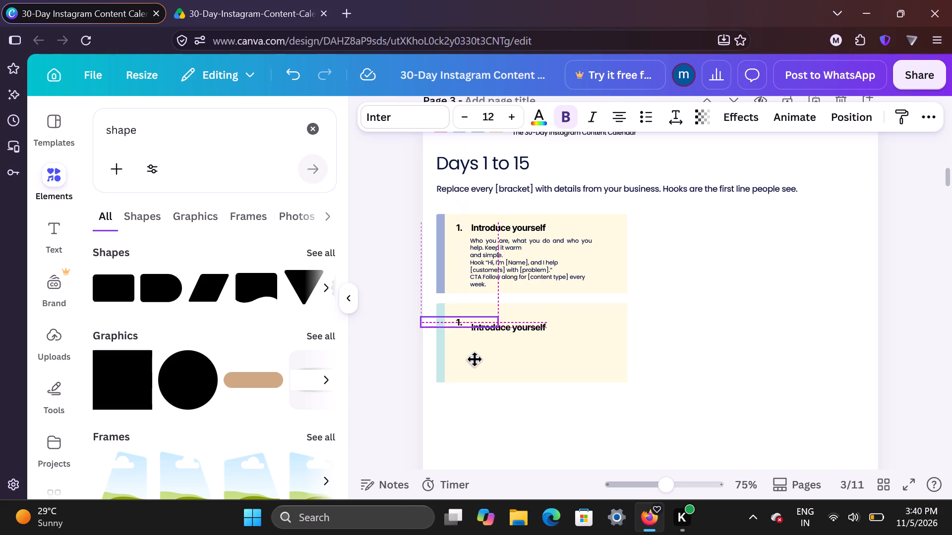
left_click_drag(475, 359, 475, 359)
left_click_drag(475, 359, 475, 356)
Move the copied "Introduce yourself" heading in the second box up level with its number, keeping it aligned under the original heading.
left_click(525, 325)
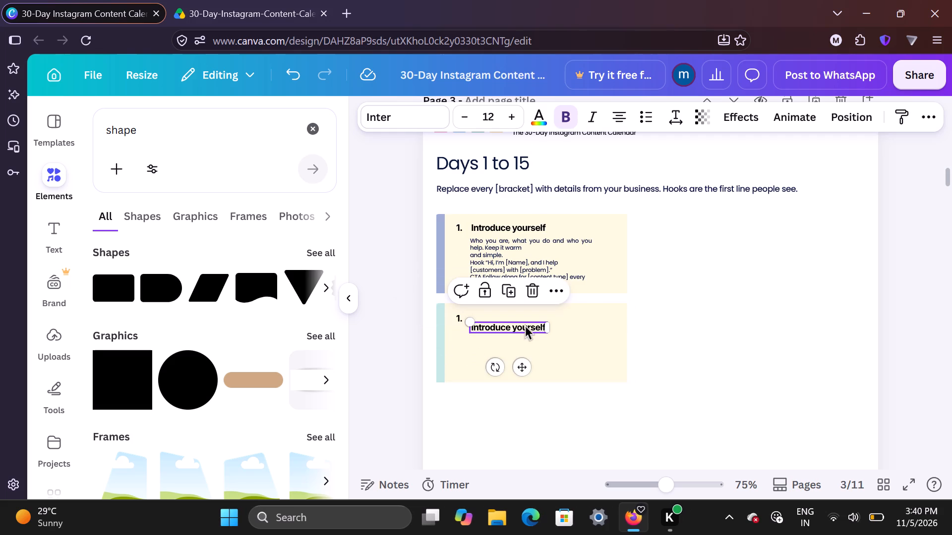
left_click_drag(520, 363, 520, 362)
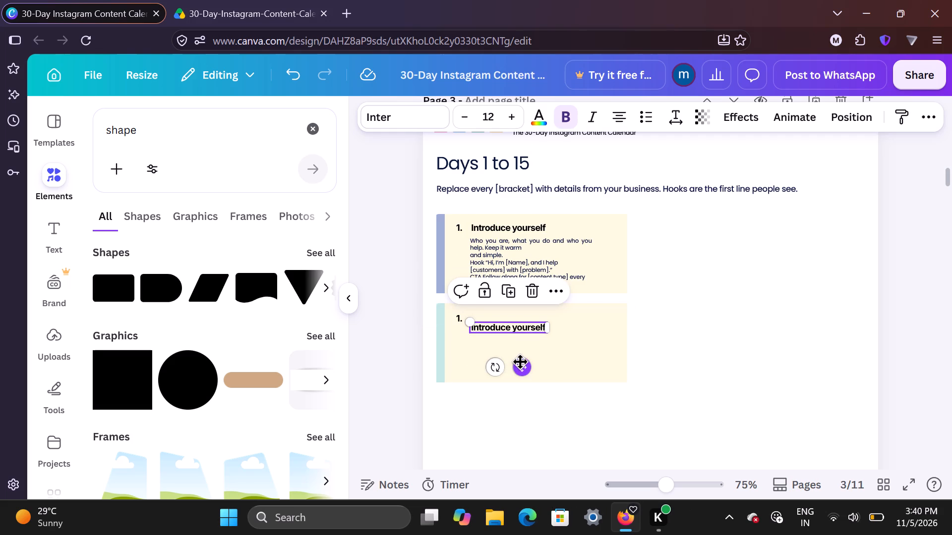
left_click_drag(520, 362, 522, 355)
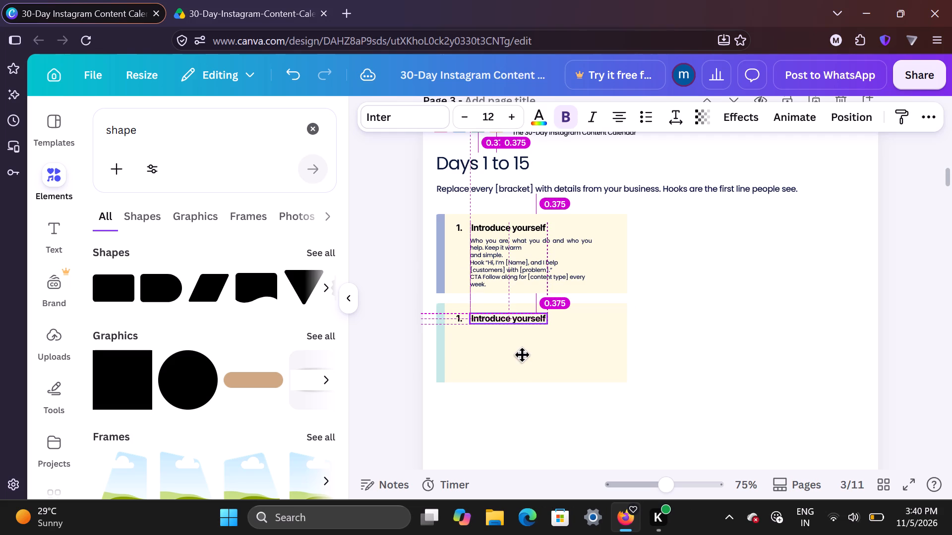
left_click_drag(522, 355, 523, 355)
left_click_drag(523, 355, 523, 355)
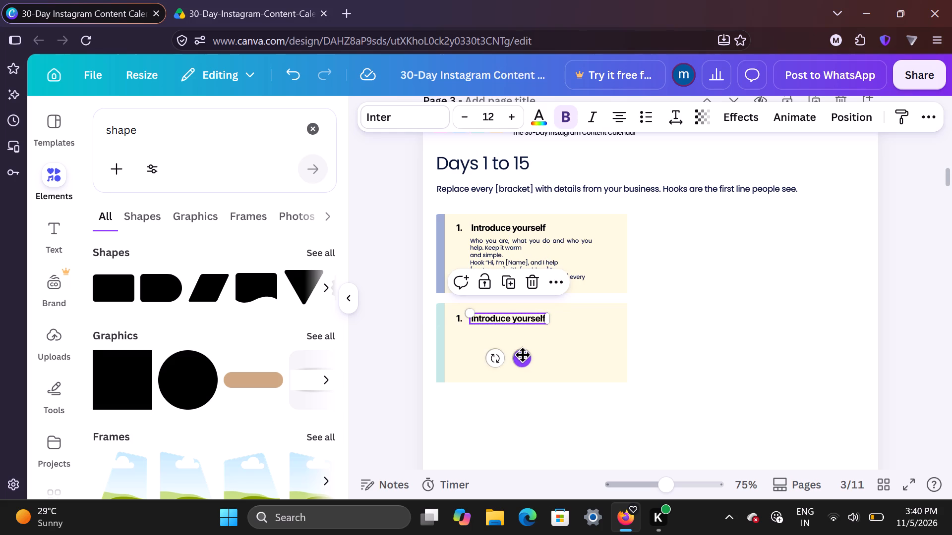
left_click(595, 341)
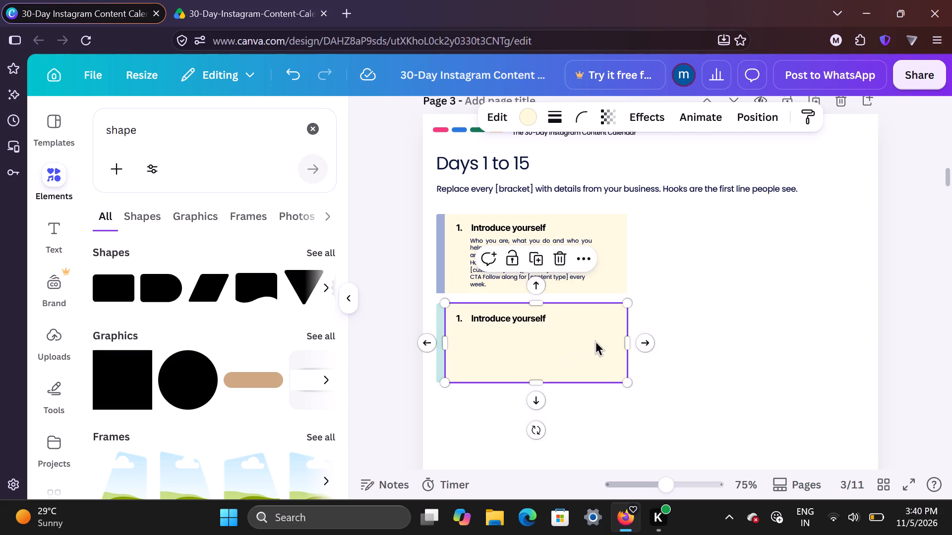
Replace the second box's heading text with "Your origin story", copied from card 2 on page 4 of the reference PDF.
left_click(256, 0)
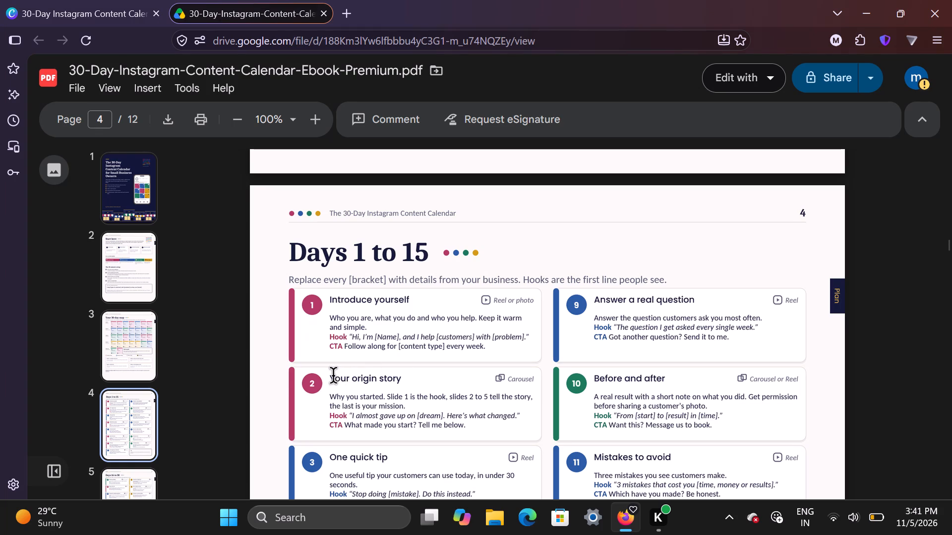
left_click_drag(329, 375, 429, 375)
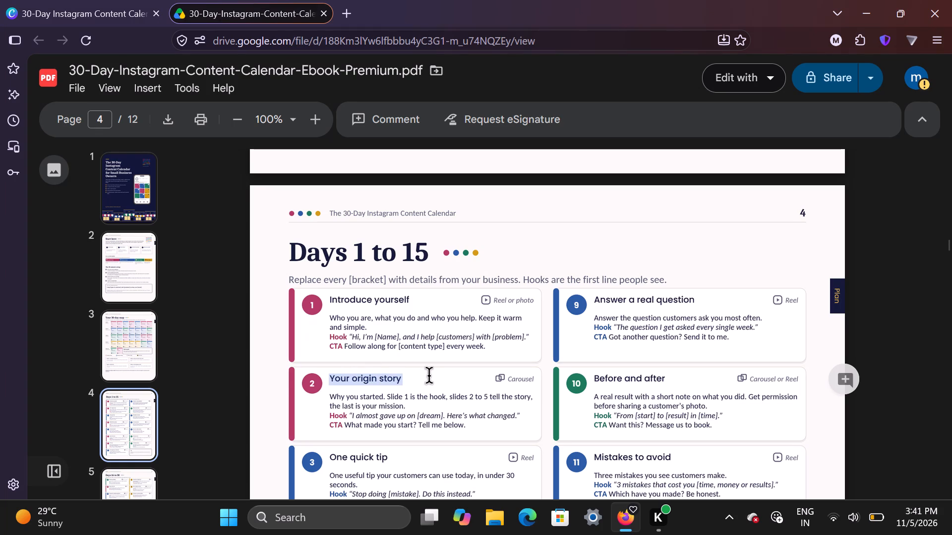
key("ctrl+c")
key("ctrl+c")
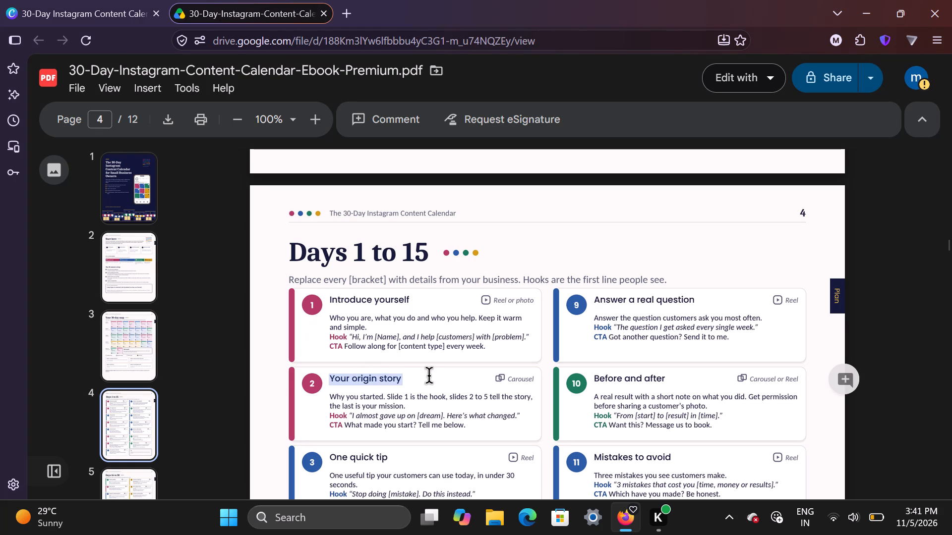
left_click(429, 375)
left_click(212, 0)
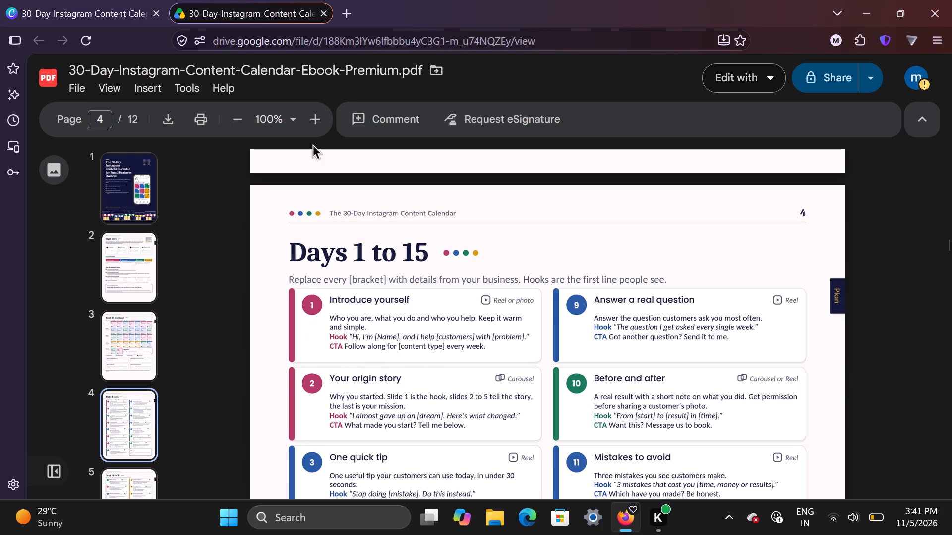
left_click(257, 16)
left_click(96, 0)
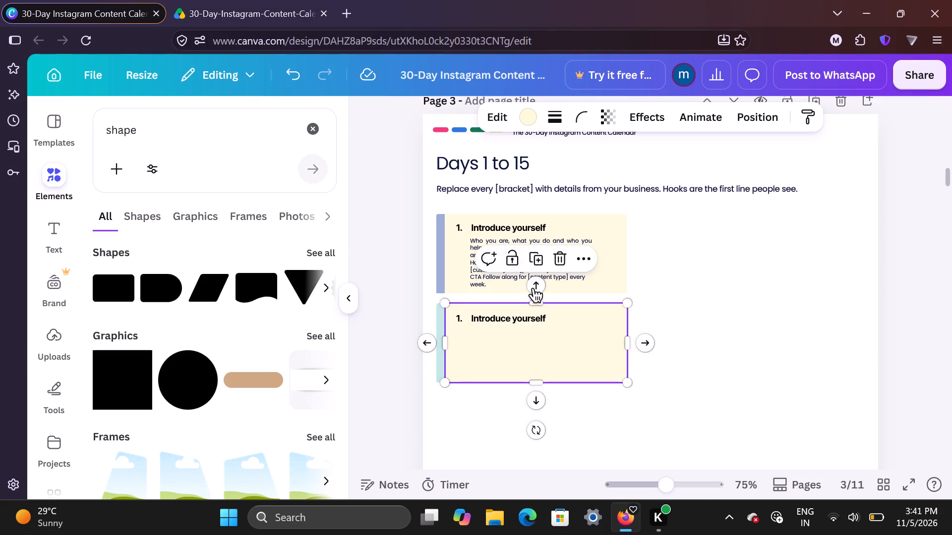
left_click(519, 321)
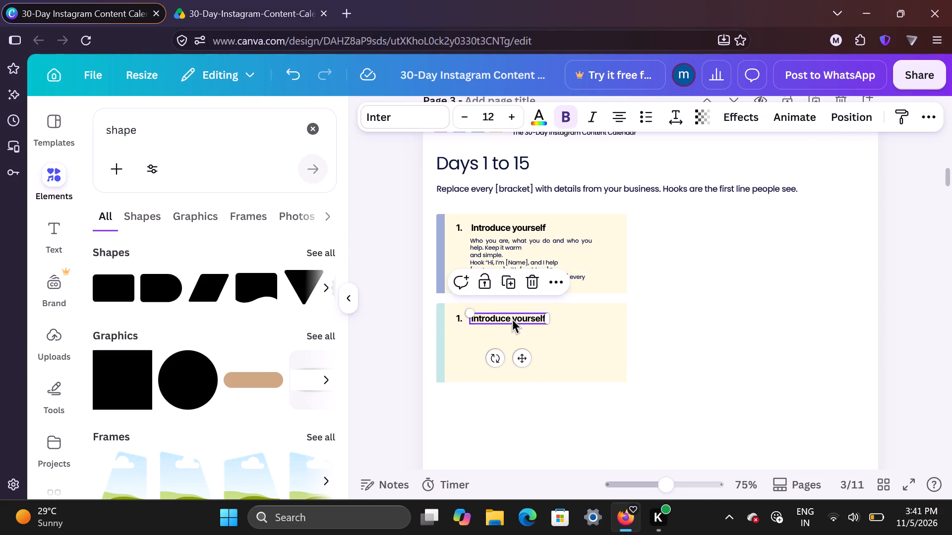
triple_click(512, 319)
key("BackSpace")
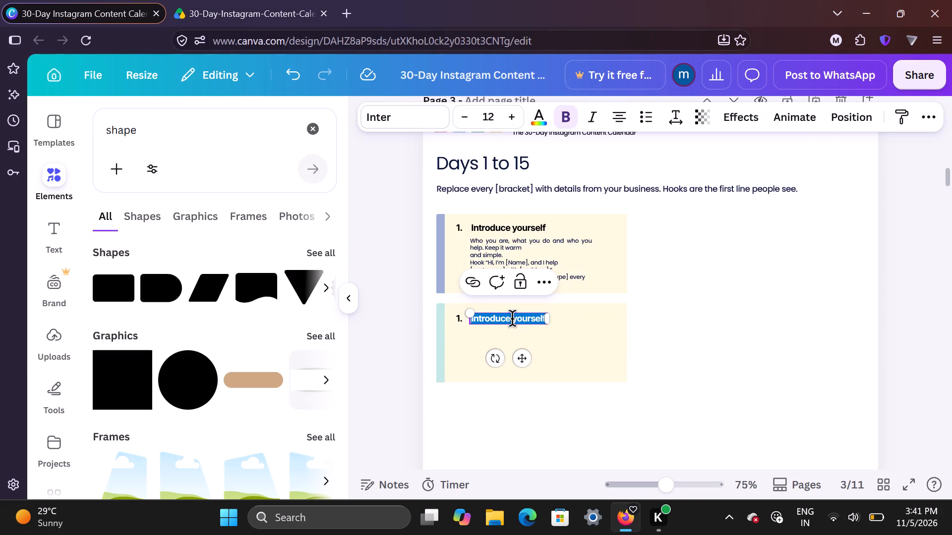
key("ctrl+v")
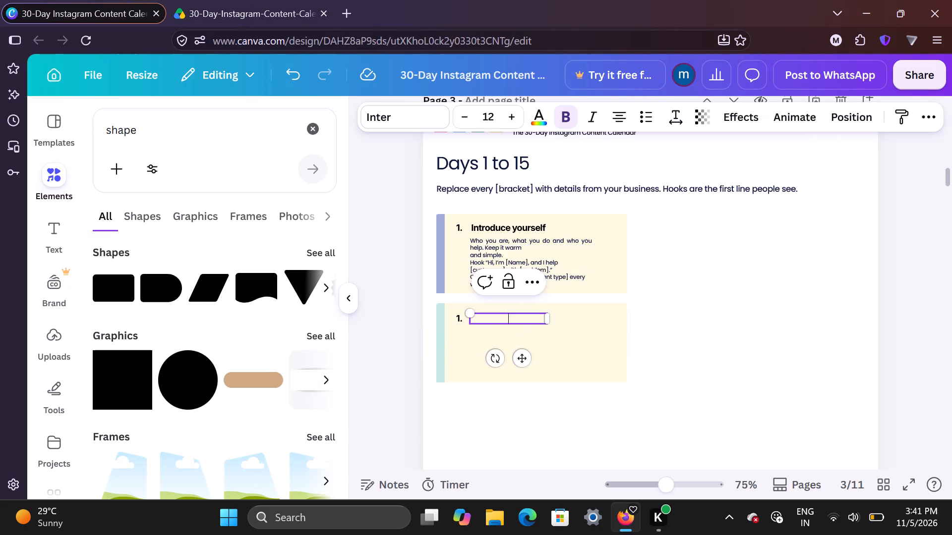
left_click(609, 329)
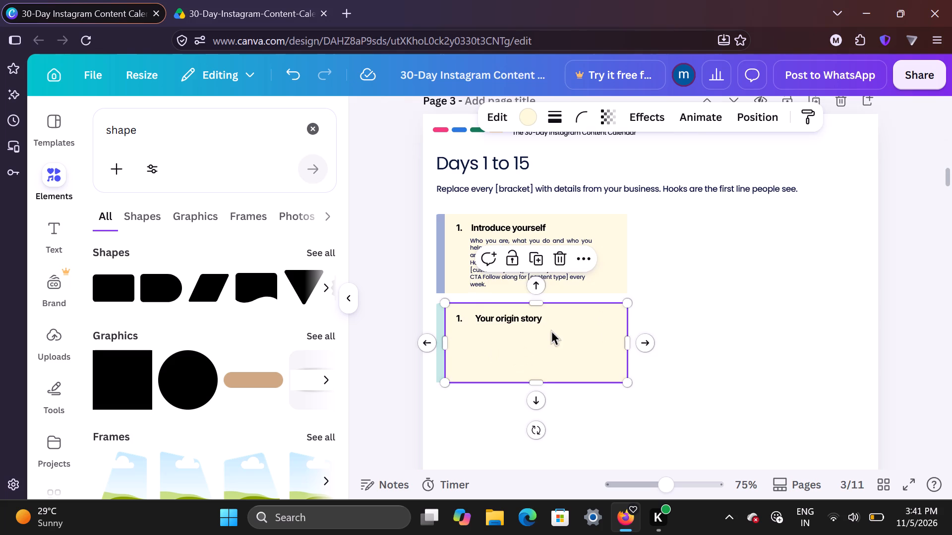
Reposition the "Your origin story" heading so its text starts in line with the "Introduce yourself" heading above.
left_click(510, 321)
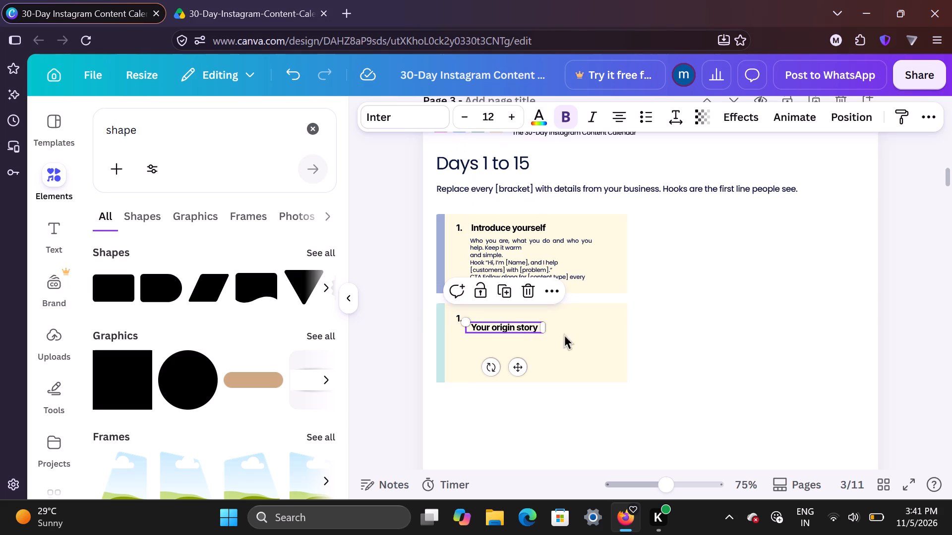
Duplicate the "Introduce yourself" description text and place the copy beneath the "Your origin story" heading.
left_click(724, 331)
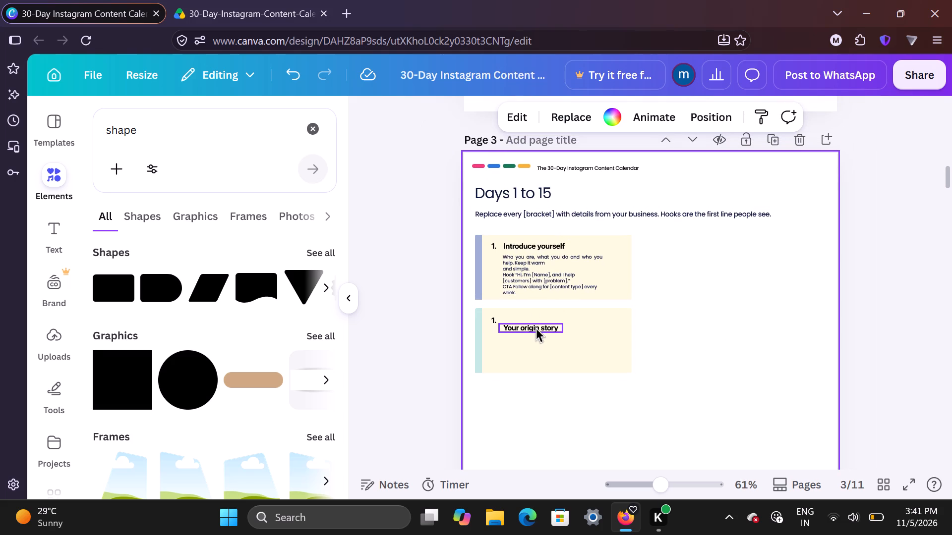
Move the "Your origin story" heading level with the second box's number, leaving a small gap after the number.
left_click_drag(536, 328, 537, 321)
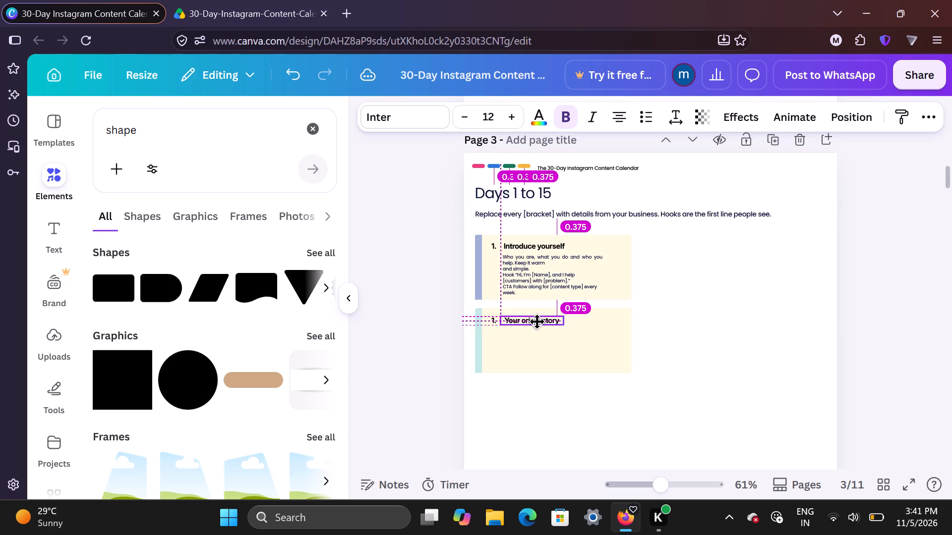
left_click_drag(537, 321, 540, 321)
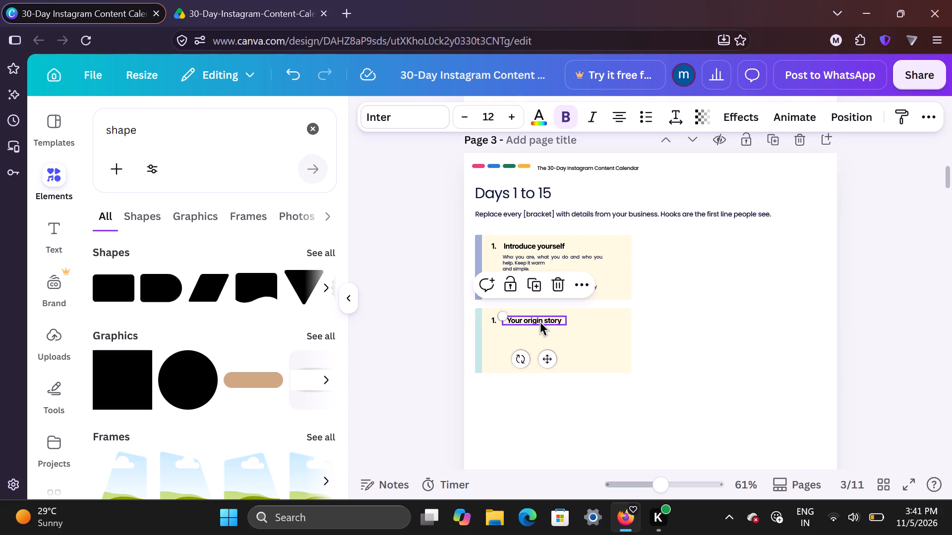
left_click(606, 339)
left_click(726, 333)
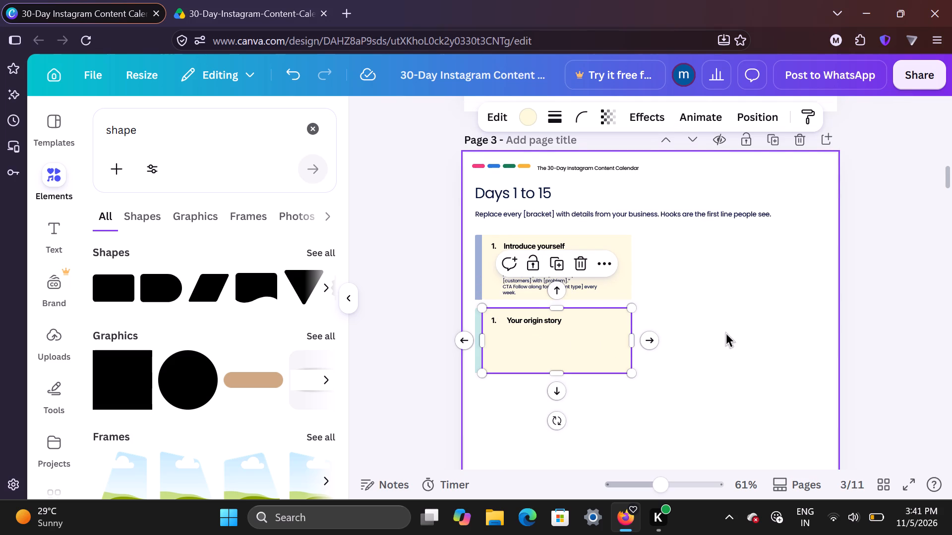
Copy the full "Your origin story" description, including its Hook and CTA lines, from the reference PDF in Google Drive.
left_click(201, 0)
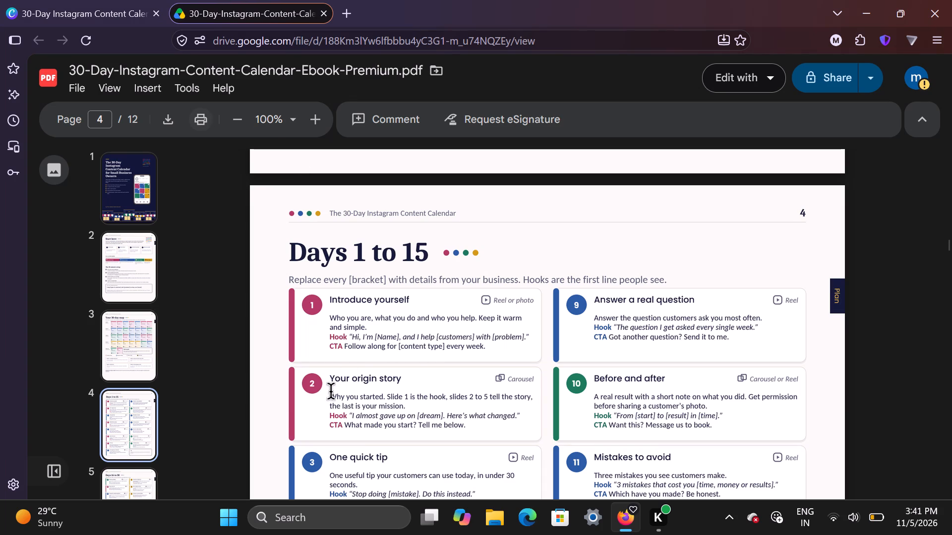
left_click_drag(330, 394, 498, 411)
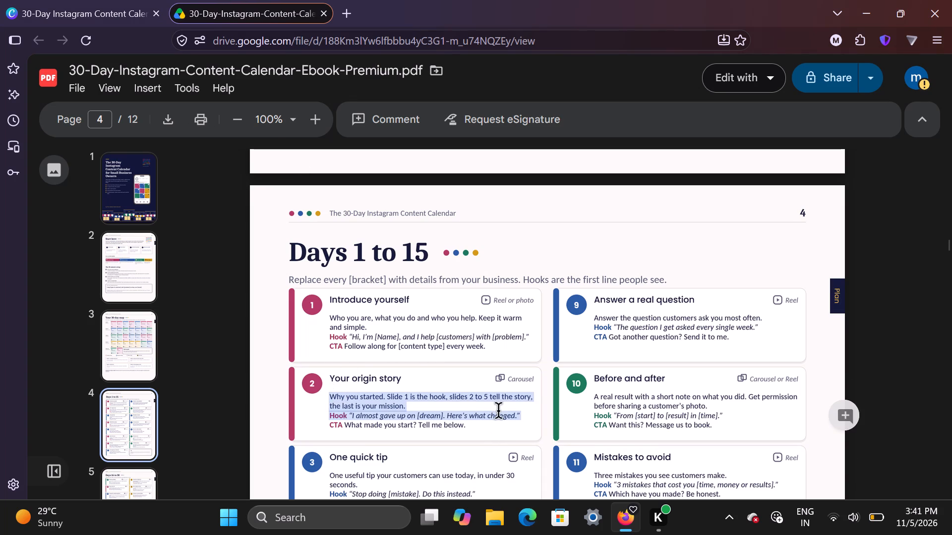
left_click_drag(498, 411, 492, 435)
key("ctrl+c")
key("ctrl+c")
left_click(492, 435)
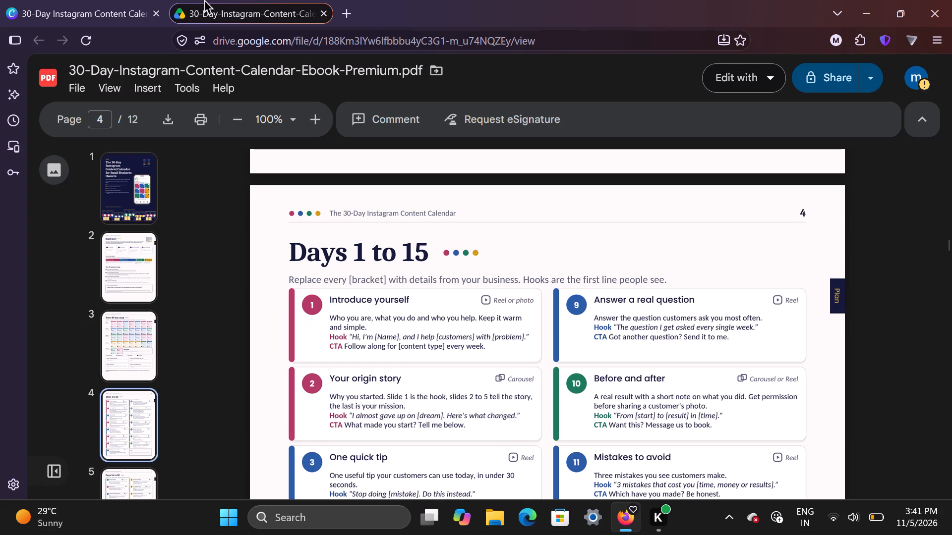
Back in Canva, duplicate the "Introduce yourself" description text and place the copy beneath the "Your origin story" heading.
left_click(204, 0)
left_click(204, 0)
left_click(100, 0)
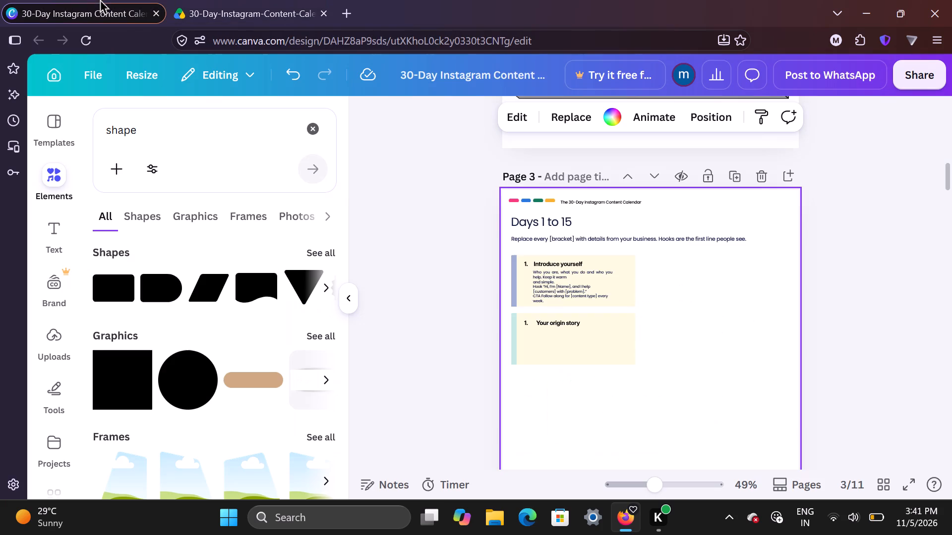
left_click(570, 271)
left_click(621, 239)
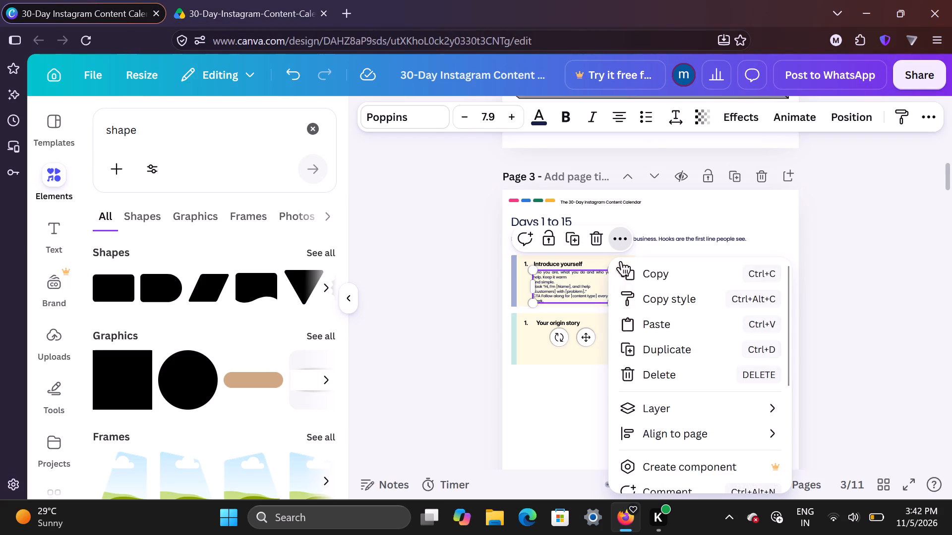
left_click(653, 349)
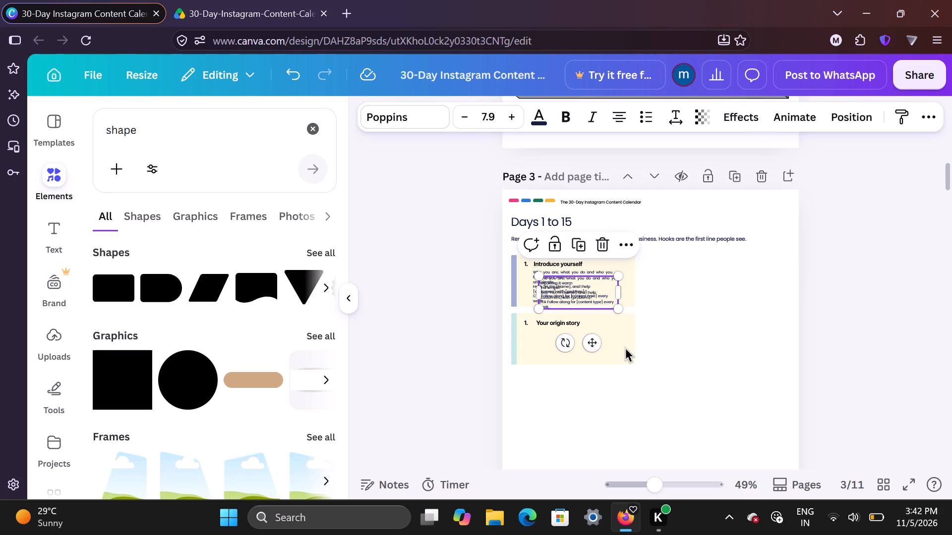
left_click(595, 342)
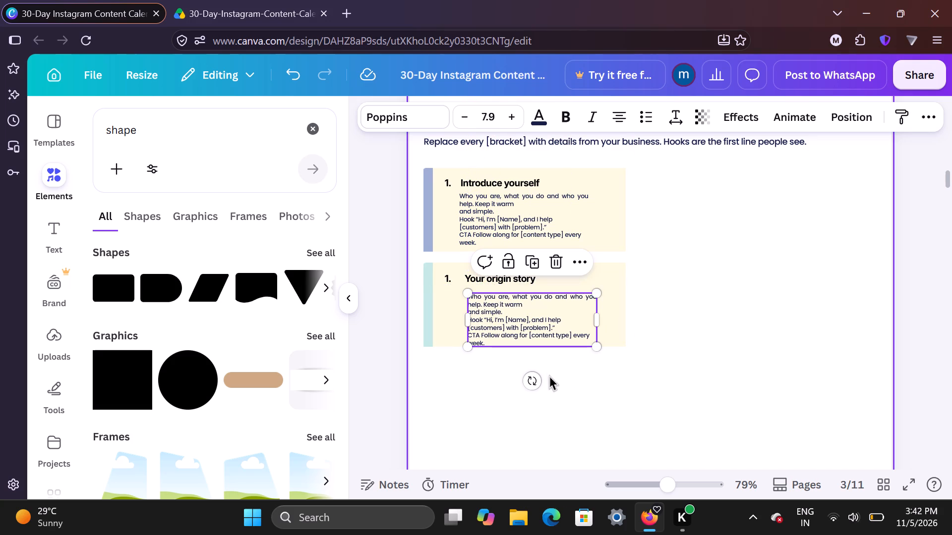
Position the "Your origin story" heading beside its number and narrow its text box so the text starts roughly under "Introduce yourself".
left_click(515, 281)
left_click_drag(515, 281, 510, 281)
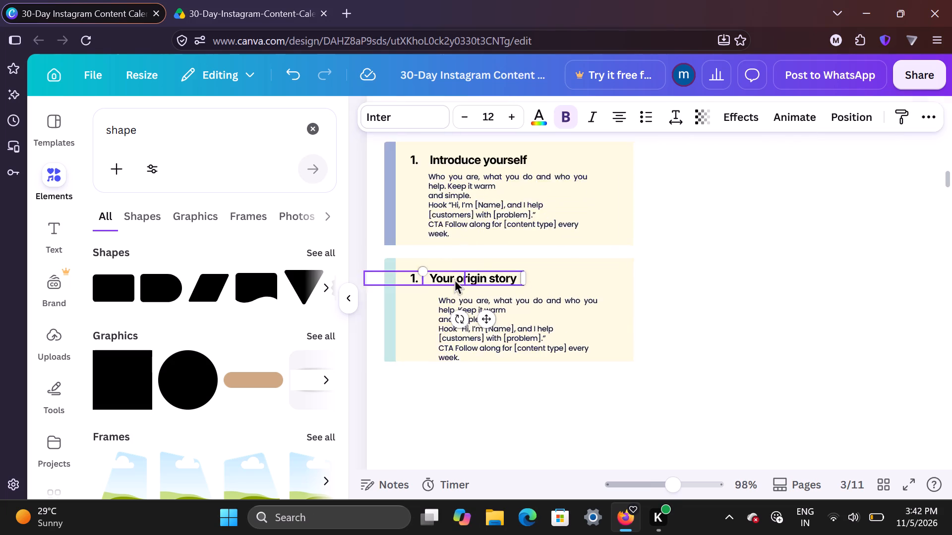
left_click_drag(413, 275, 416, 275)
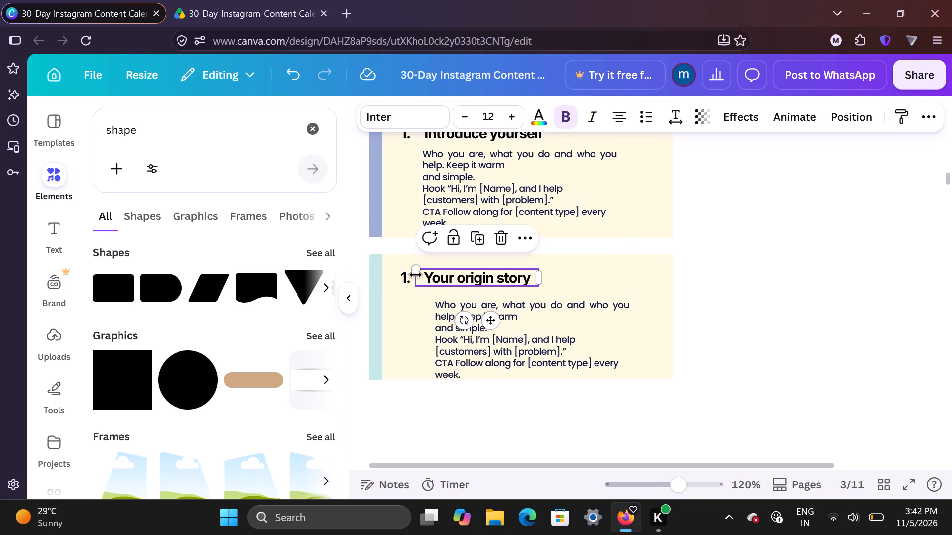
left_click_drag(416, 275, 429, 273)
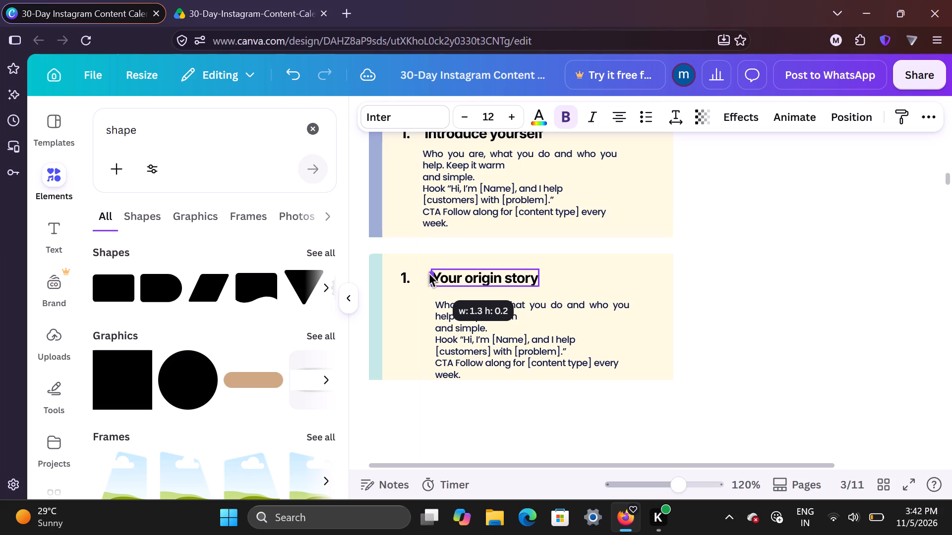
left_click_drag(429, 273, 424, 273)
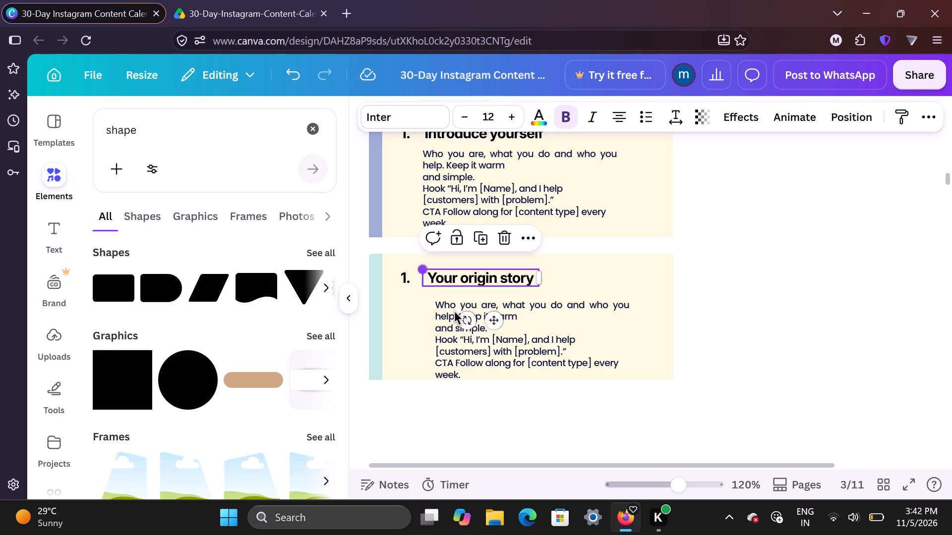
Move the description under "Your origin story" closer beneath its heading, left-aligned with the description in the first box.
left_click(495, 324)
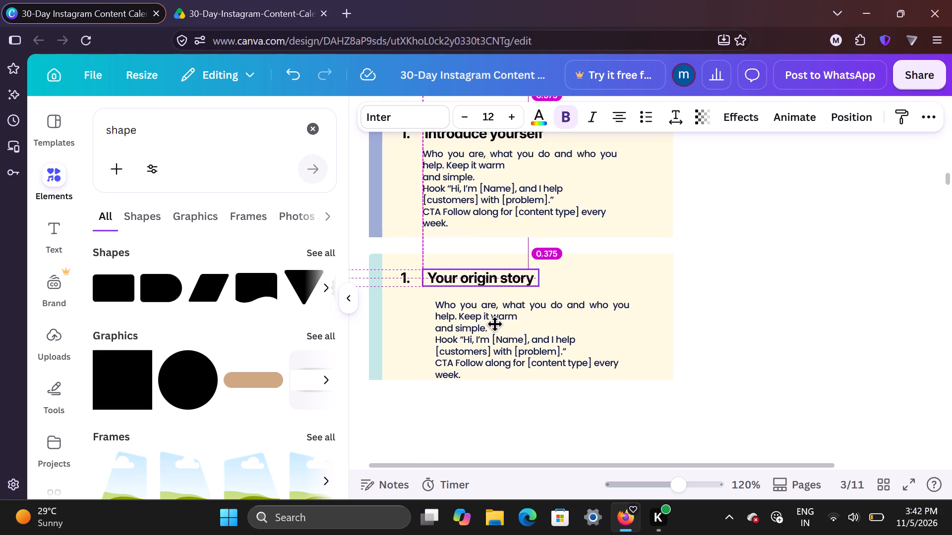
left_click(594, 264)
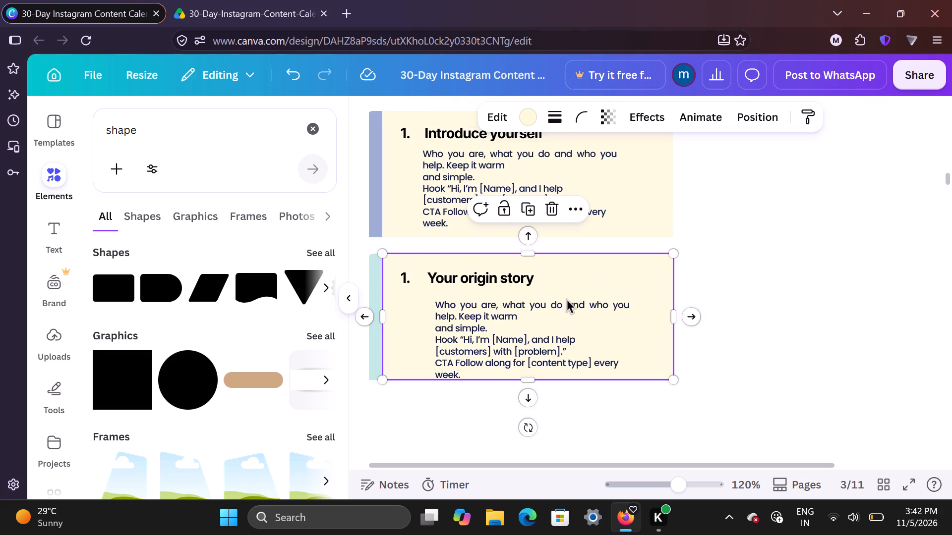
left_click_drag(561, 321, 551, 311)
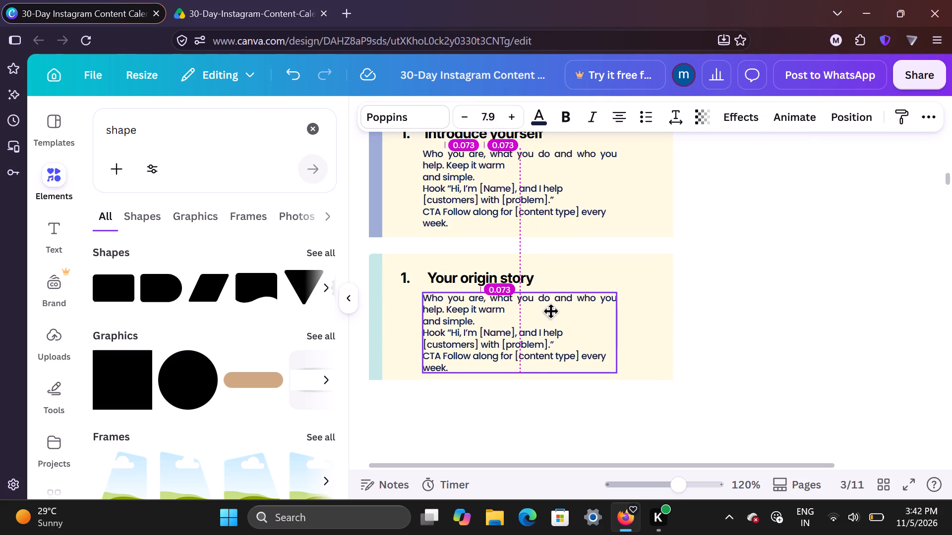
left_click_drag(551, 311, 554, 310)
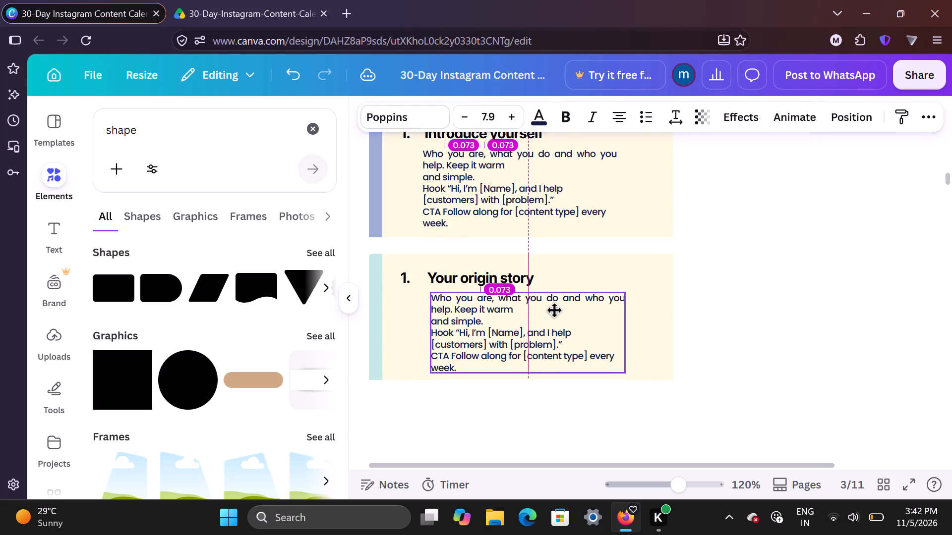
left_click_drag(554, 310, 552, 312)
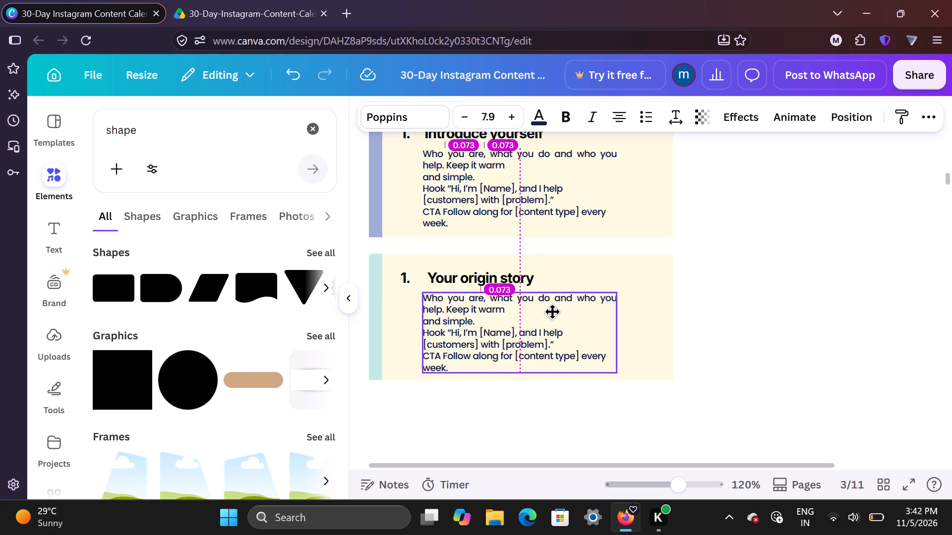
left_click_drag(552, 312, 553, 312)
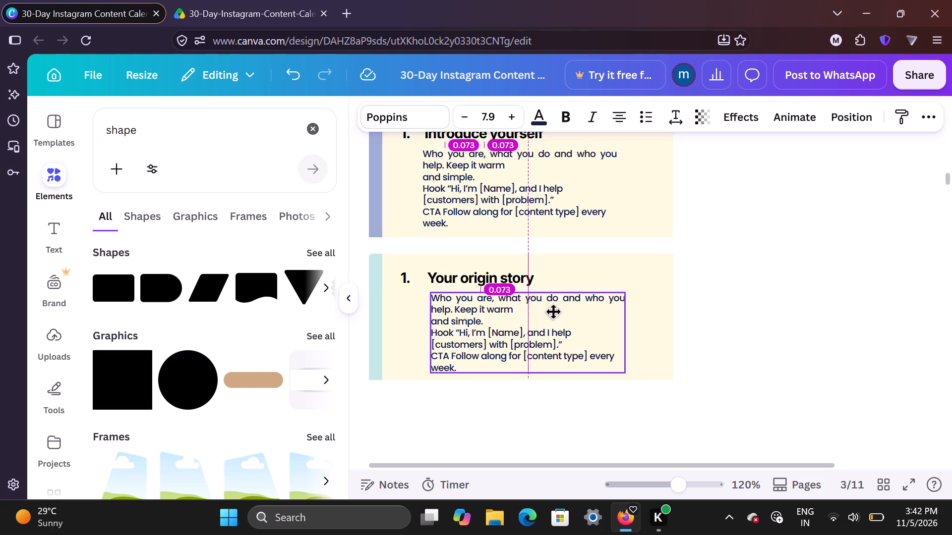
left_click_drag(553, 312, 551, 312)
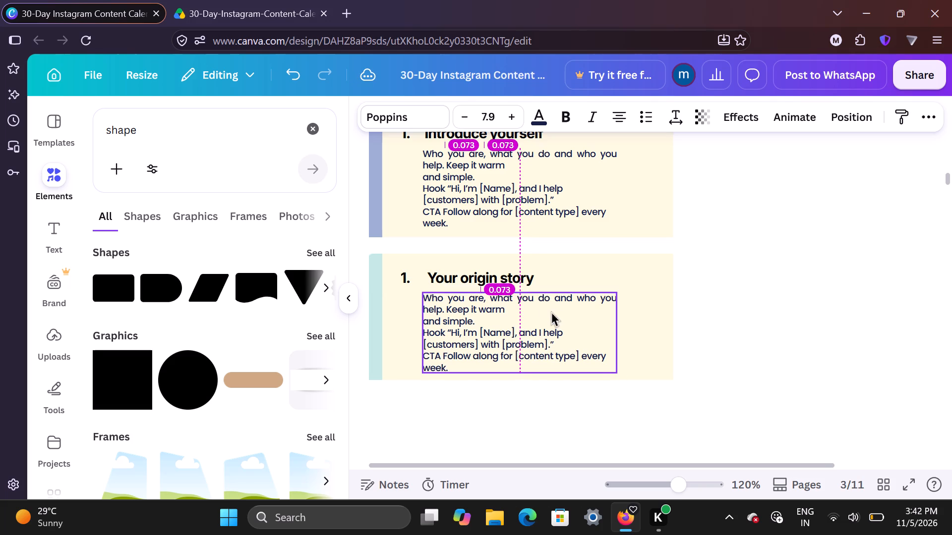
Shift the "Your origin story" heading slightly so its text starts in line with the "Introduce yourself" heading.
left_click(498, 279)
left_click(498, 279)
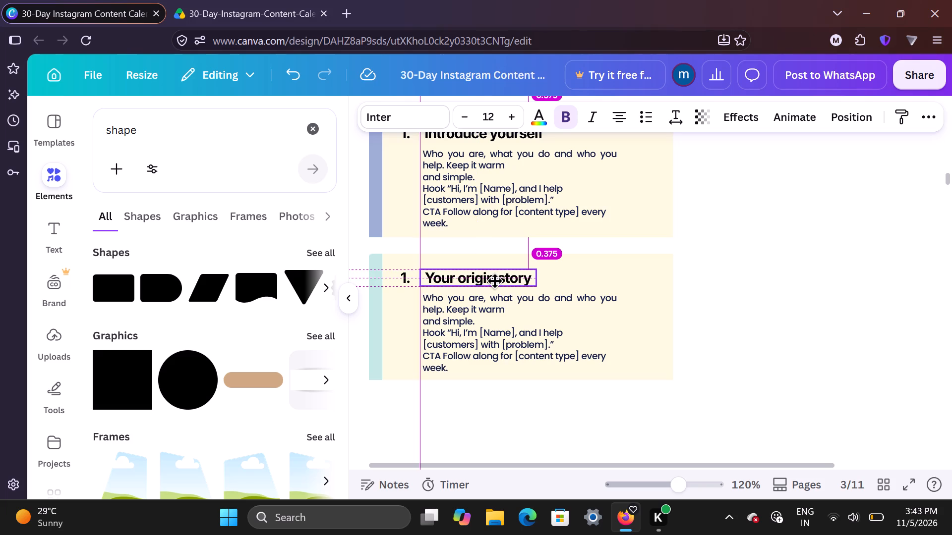
left_click(632, 340)
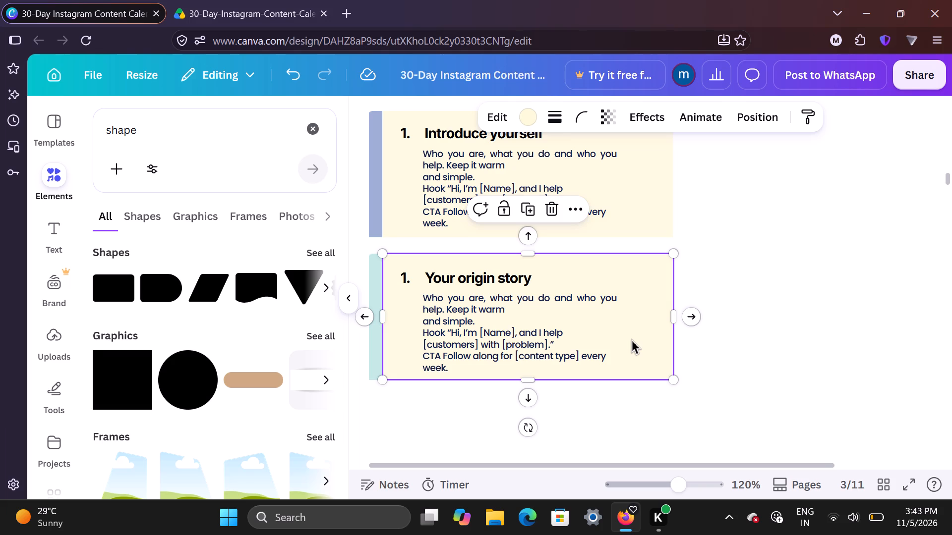
left_click(734, 396)
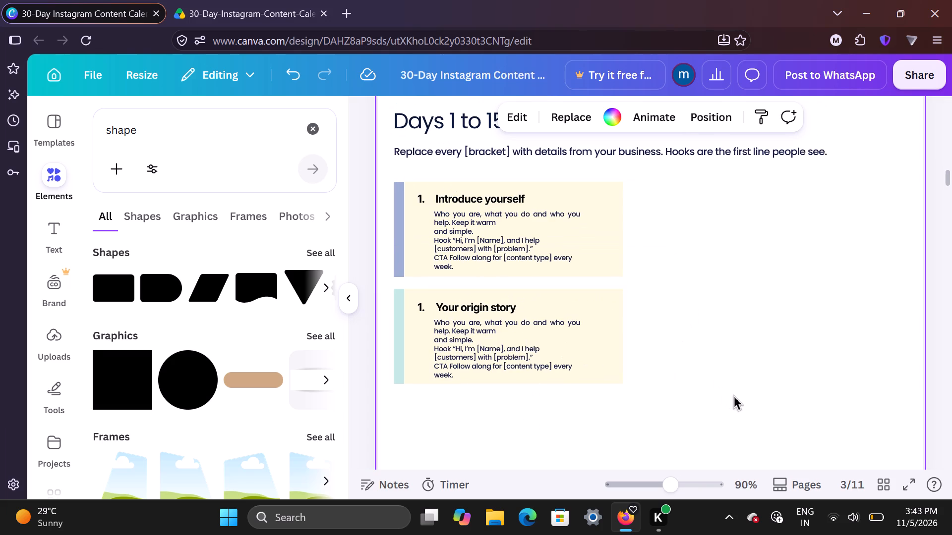
Narrow the number text box in the "Your origin story" box to fit the number and place it level beside the heading.
left_click(467, 306)
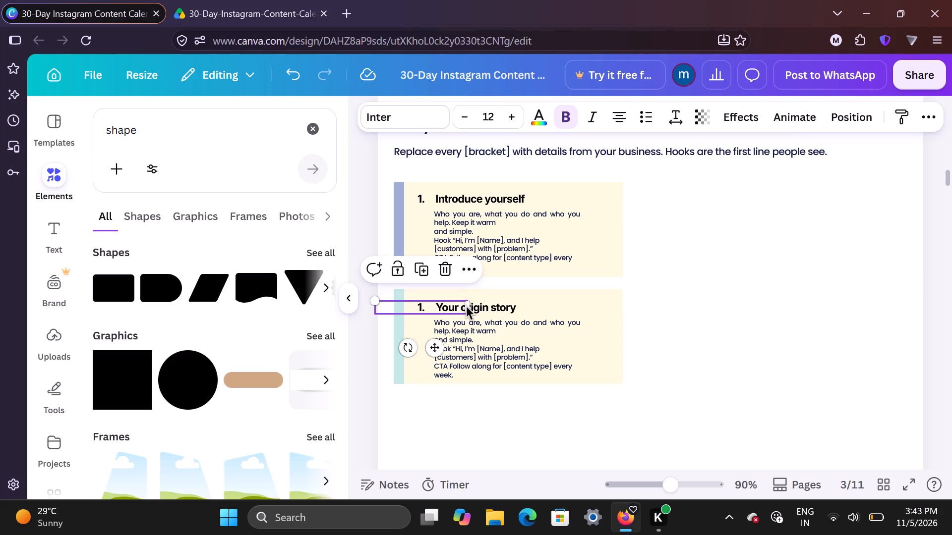
left_click_drag(470, 306, 448, 306)
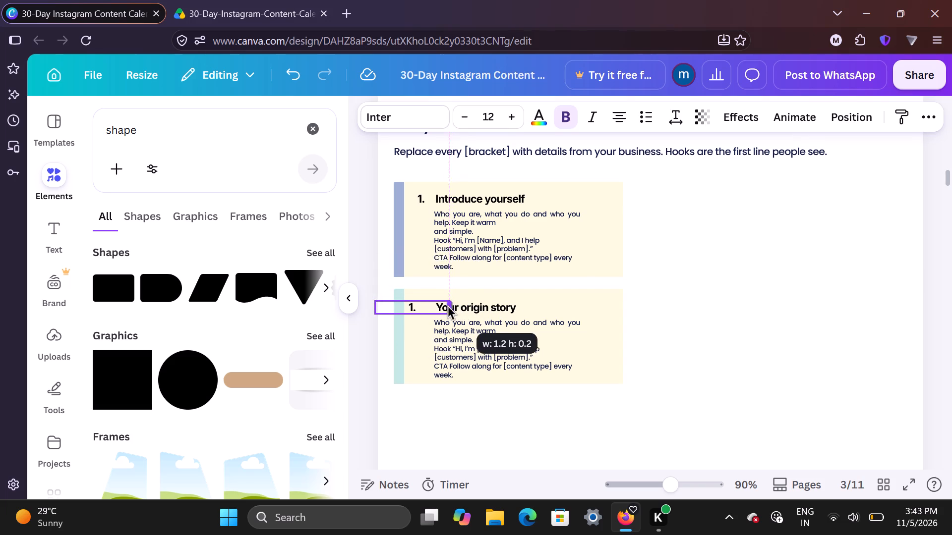
left_click_drag(448, 306, 414, 357)
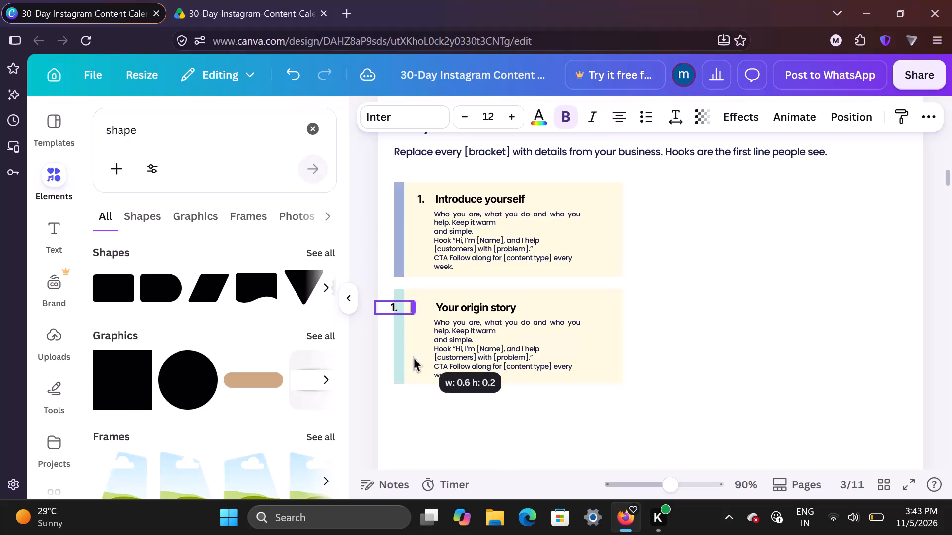
left_click_drag(414, 357, 401, 373)
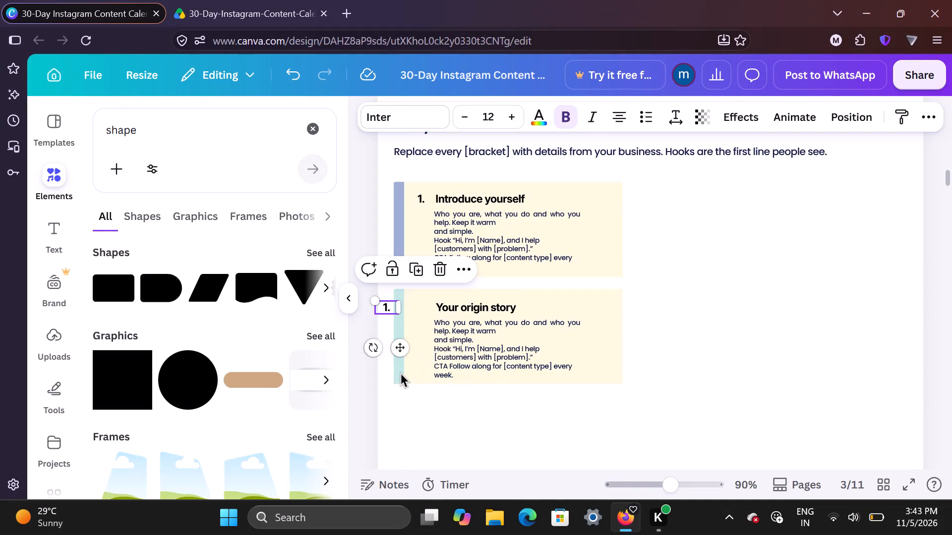
left_click_drag(402, 343, 441, 336)
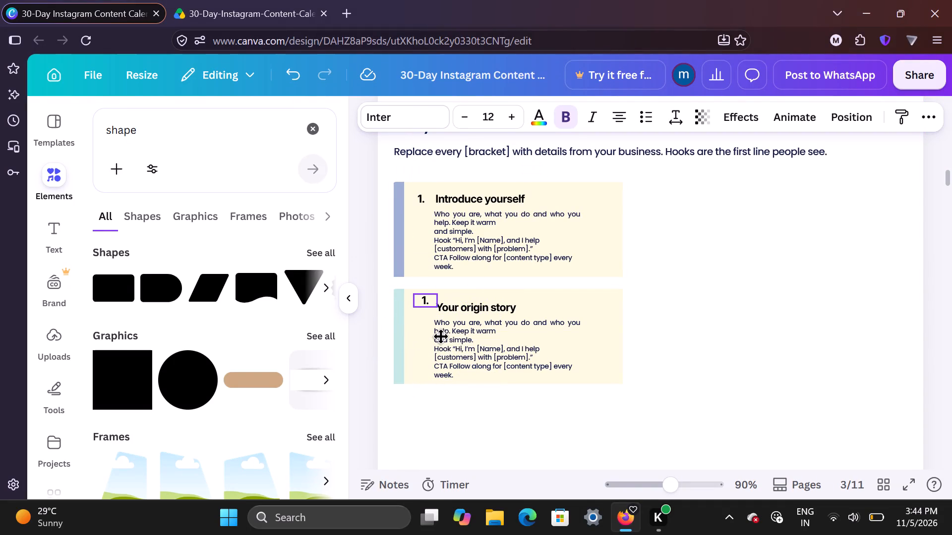
left_click_drag(441, 336, 439, 340)
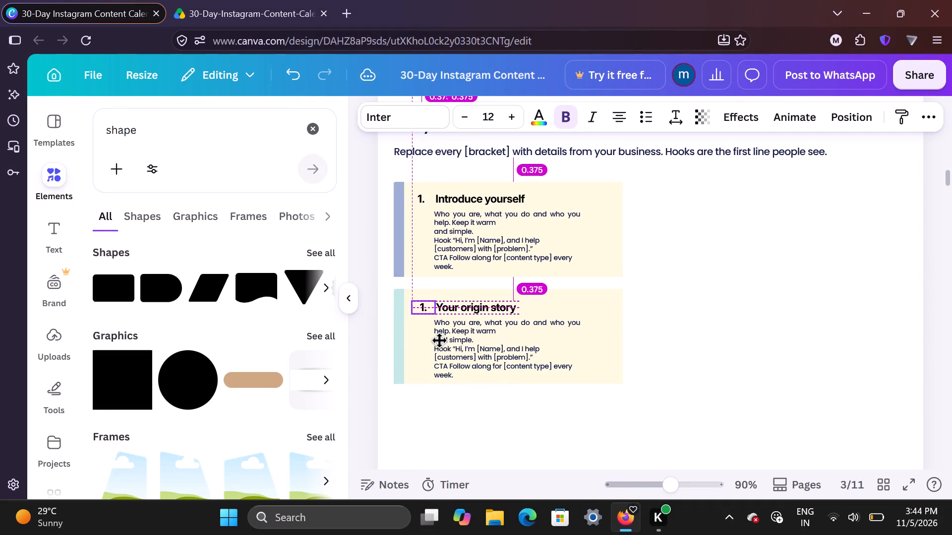
left_click_drag(439, 340, 442, 340)
Shift the number beside "Introduce yourself" slightly closer to its heading, in line with the number in the box below.
left_click(422, 200)
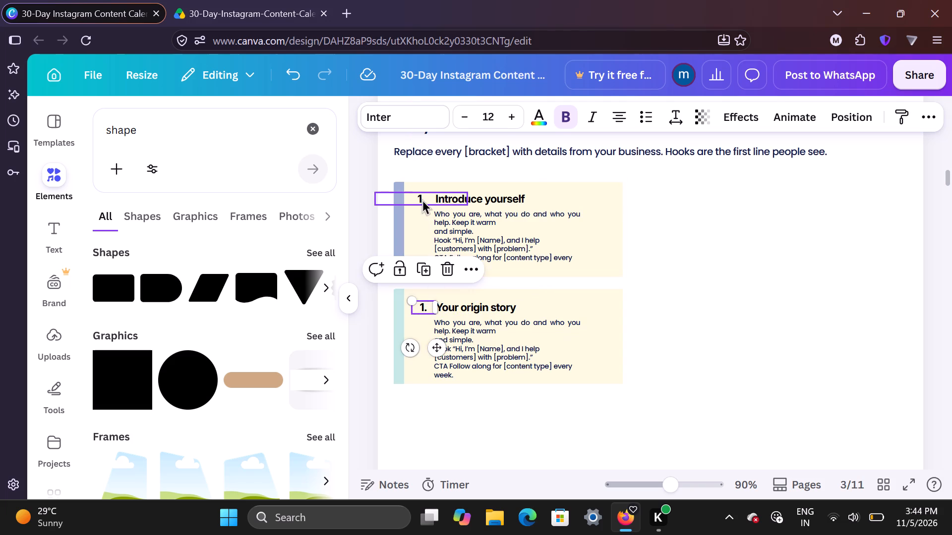
left_click(435, 237)
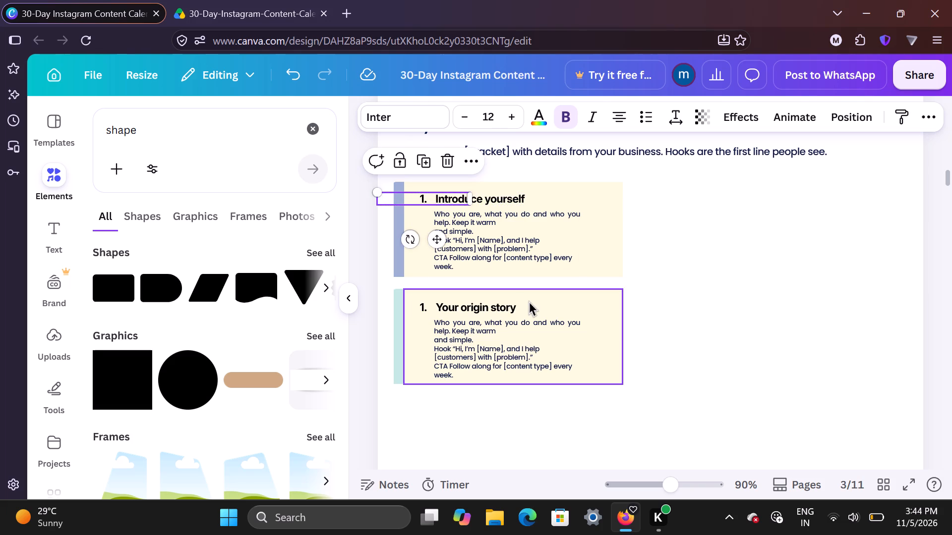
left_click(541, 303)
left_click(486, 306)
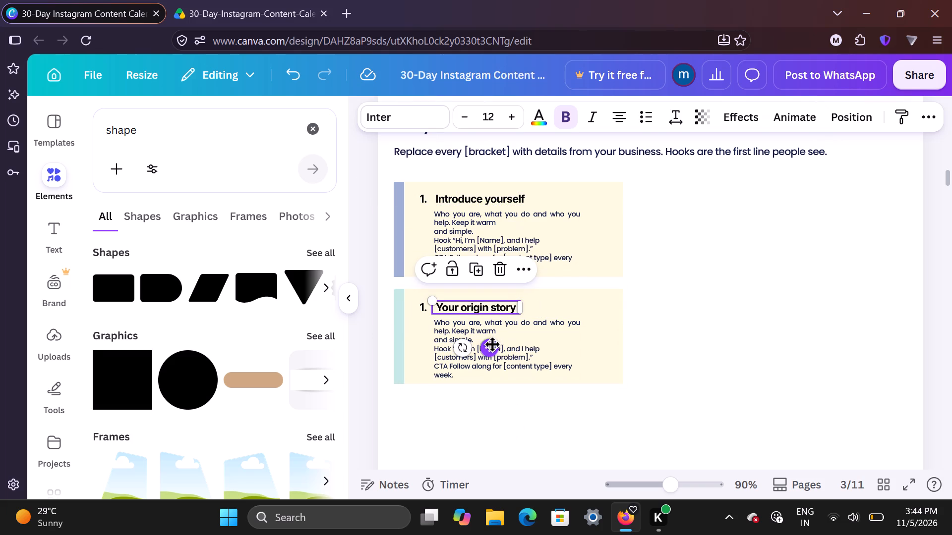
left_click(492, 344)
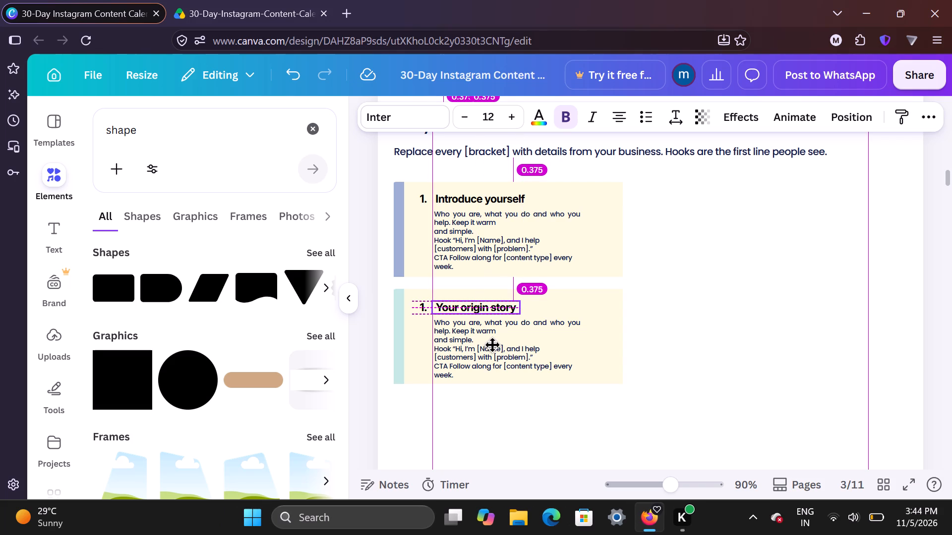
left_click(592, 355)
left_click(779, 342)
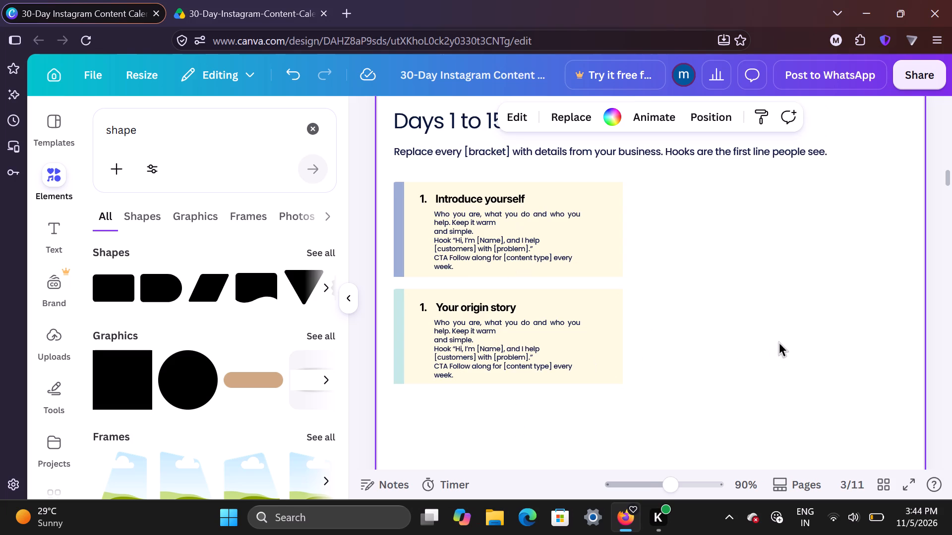
Change the "Introduce yourself" box's fill to the pale pink of the Warm Embrace palette.
left_click(607, 268)
left_click(528, 122)
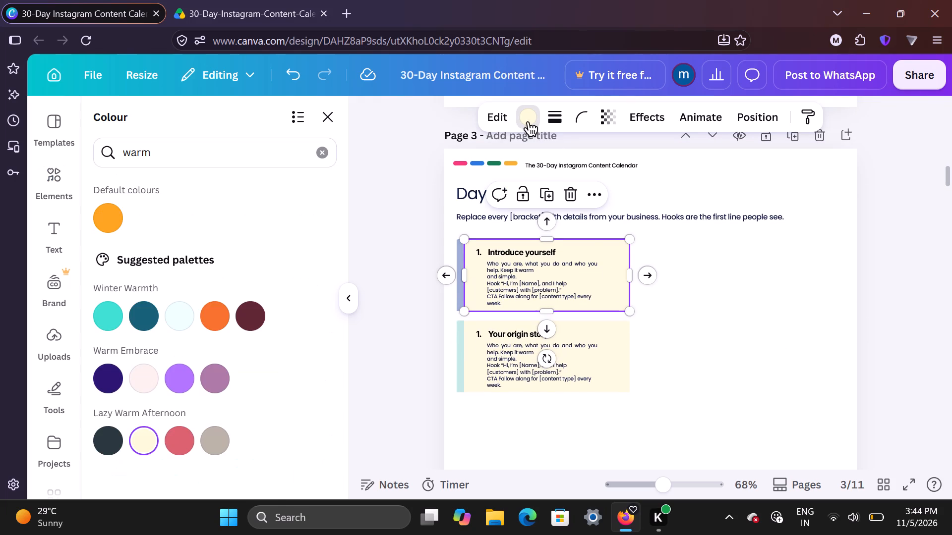
scroll(161, 408, "down", 3)
left_click(148, 387)
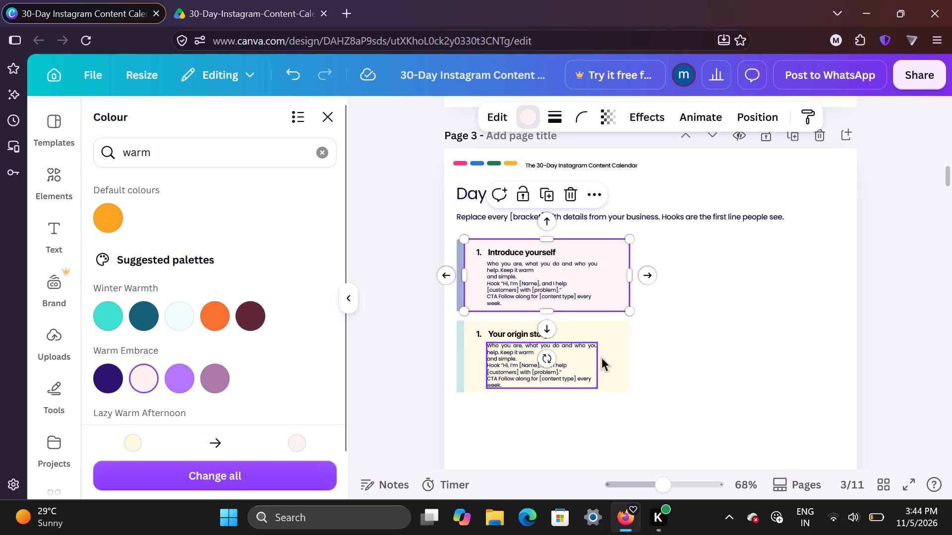
Change the "Your origin story" box's fill to the same pale pink from the Warm Embrace palette.
left_click(603, 357)
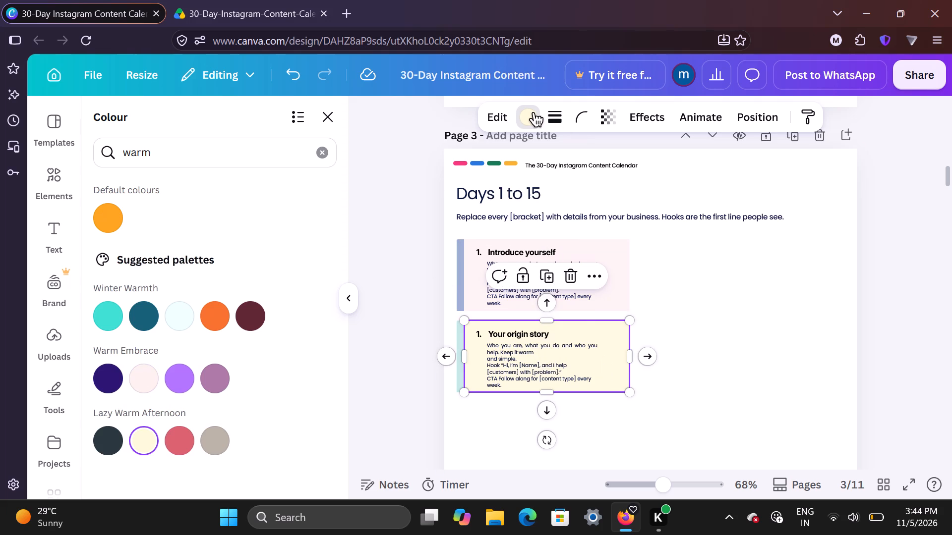
left_click(532, 113)
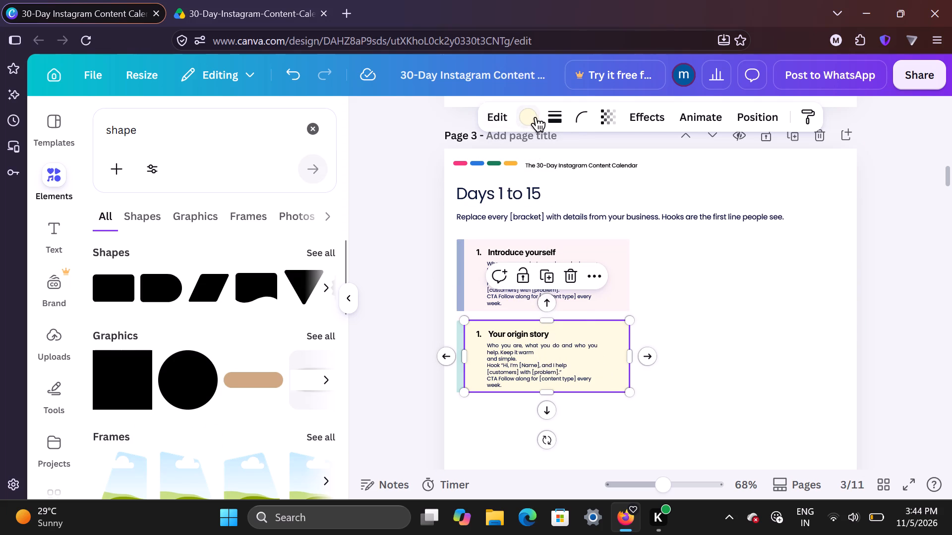
left_click(536, 119)
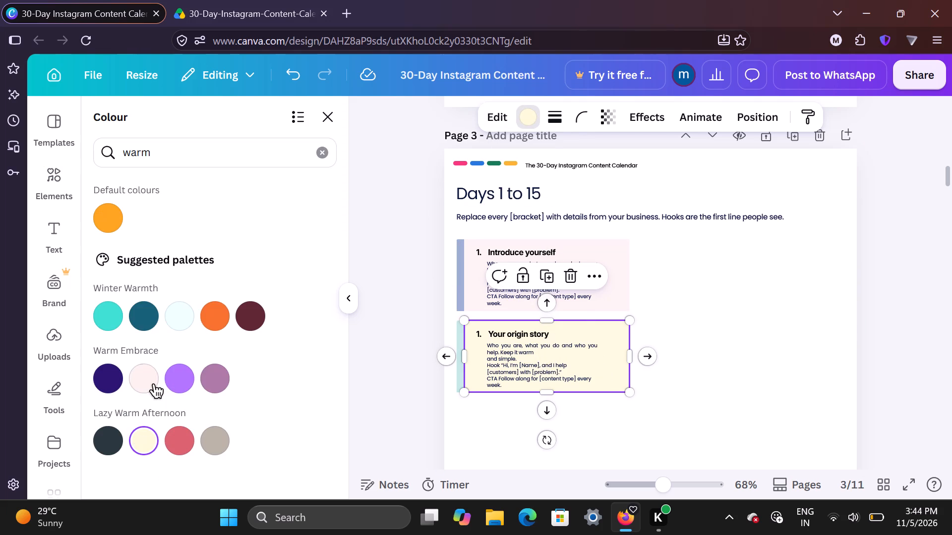
left_click(153, 384)
left_click(774, 453)
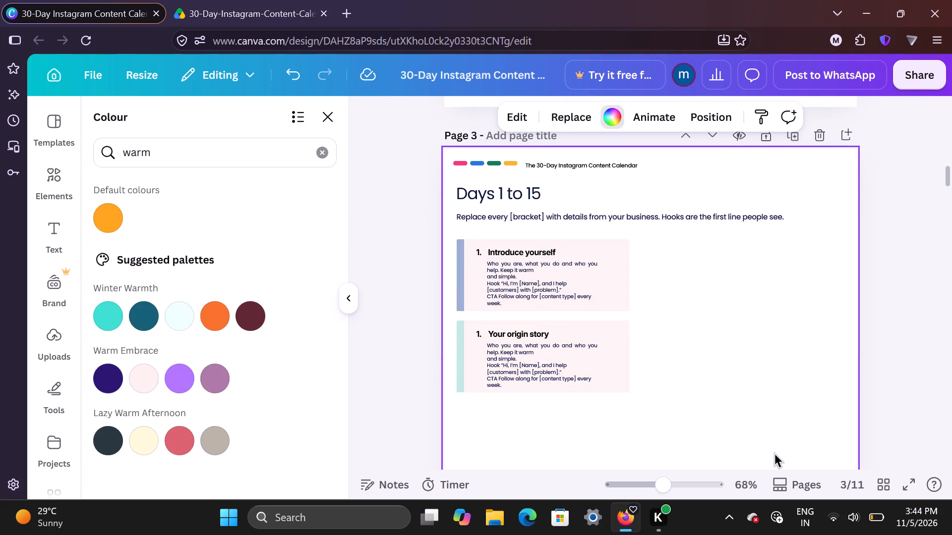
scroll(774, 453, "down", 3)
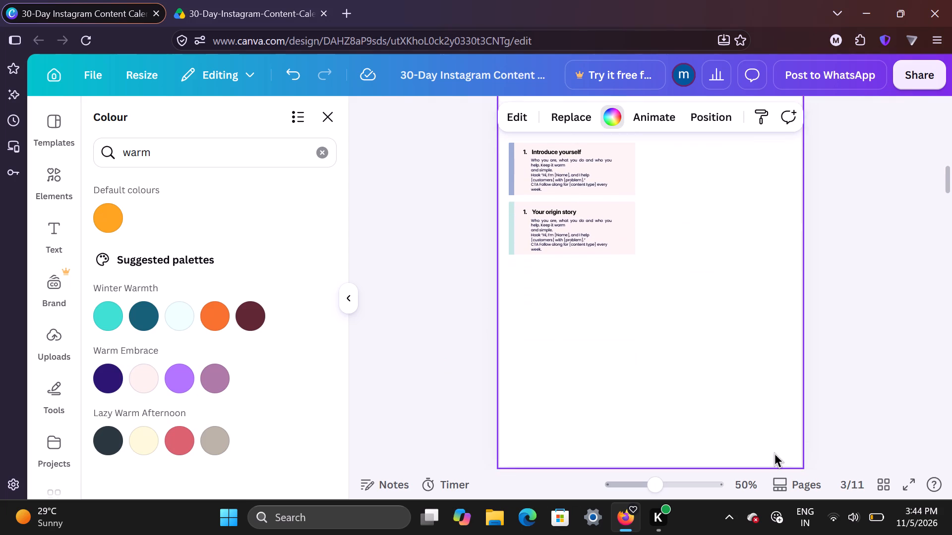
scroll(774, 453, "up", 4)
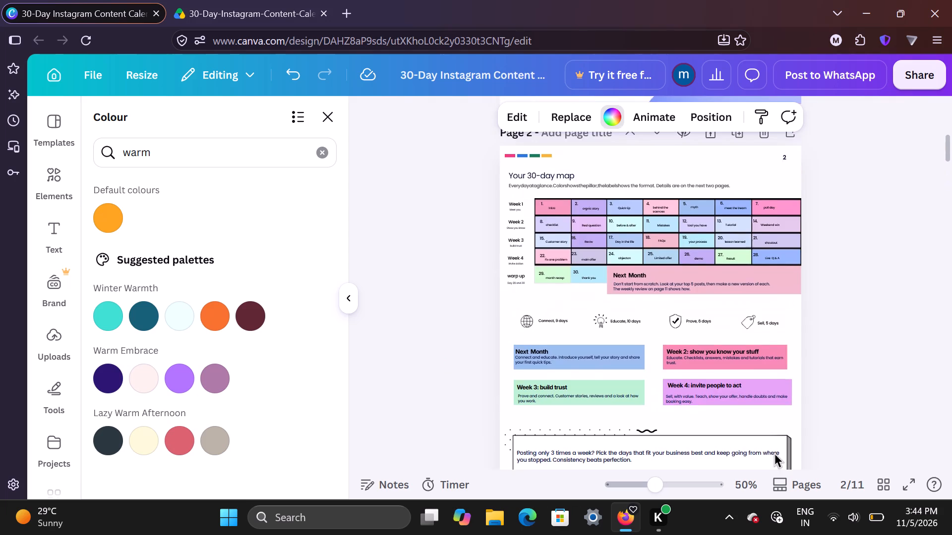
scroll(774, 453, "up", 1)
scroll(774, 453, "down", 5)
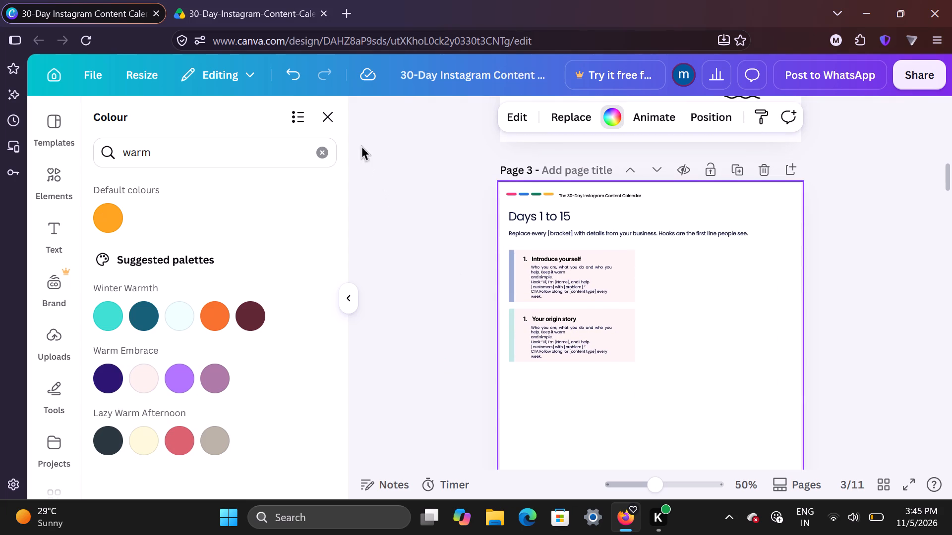
Duplicate the second box's pale teal stripe and place the copy below that box, vertically in line with the stripes above.
scroll(702, 311, "down", 1)
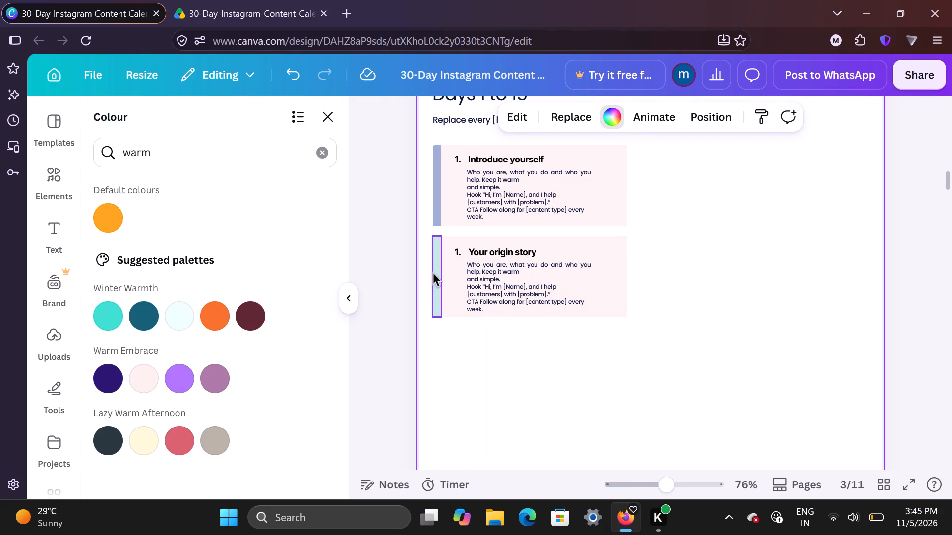
left_click(433, 272)
left_click(491, 202)
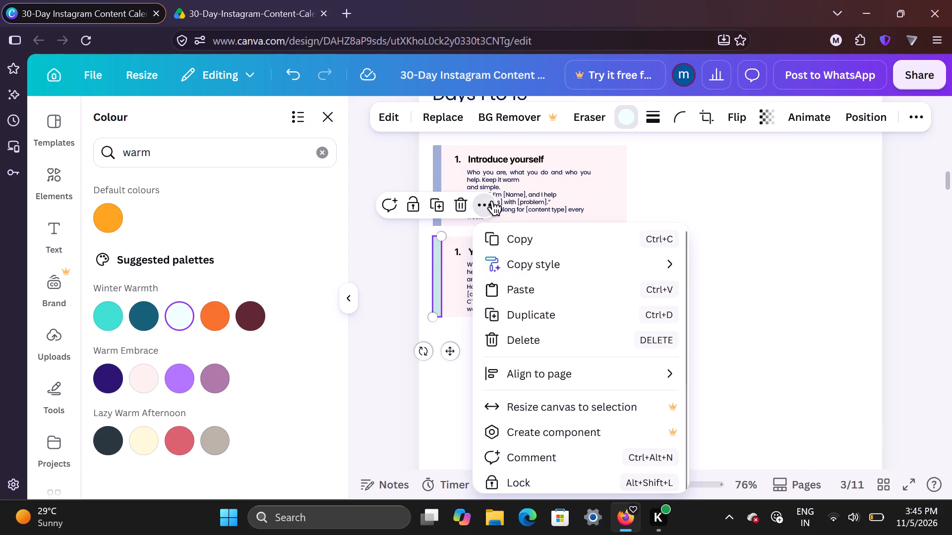
left_click(561, 312)
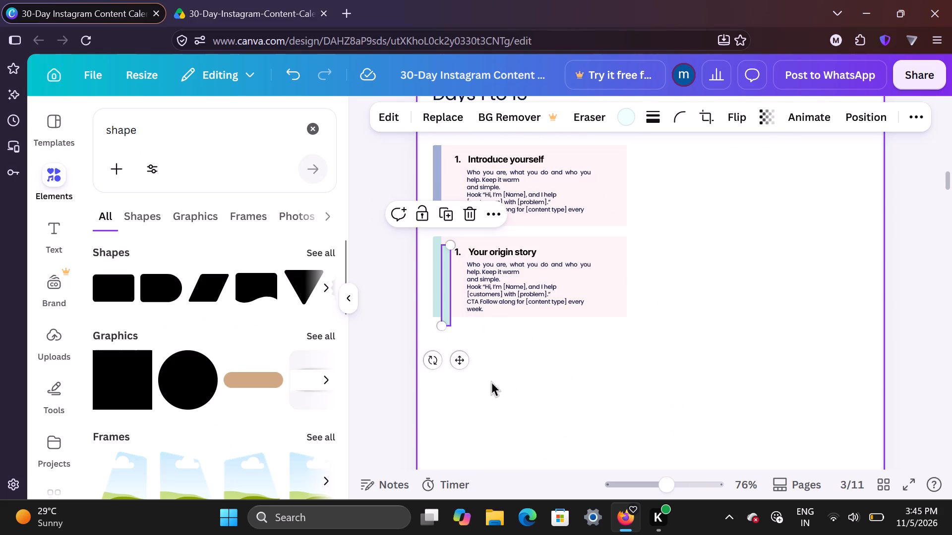
left_click_drag(462, 357, 445, 464)
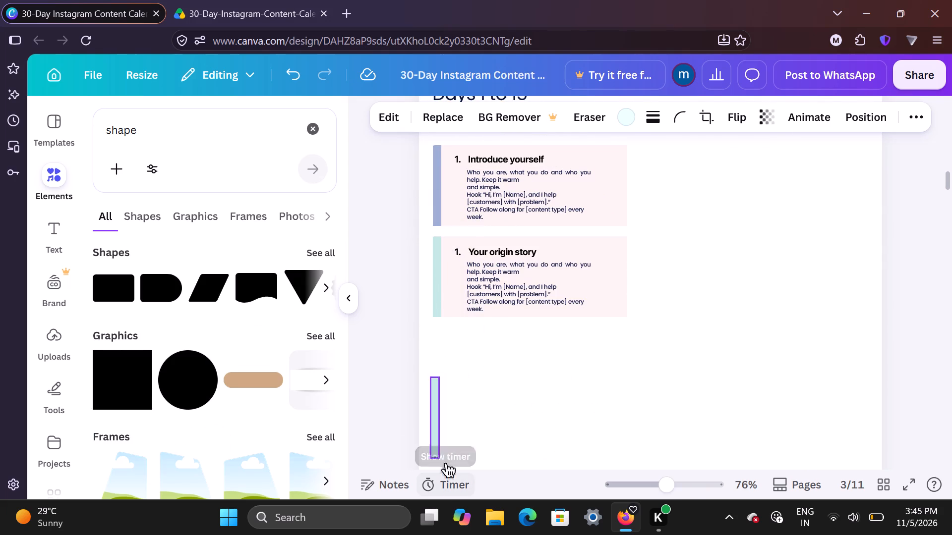
left_click_drag(445, 464, 456, 464)
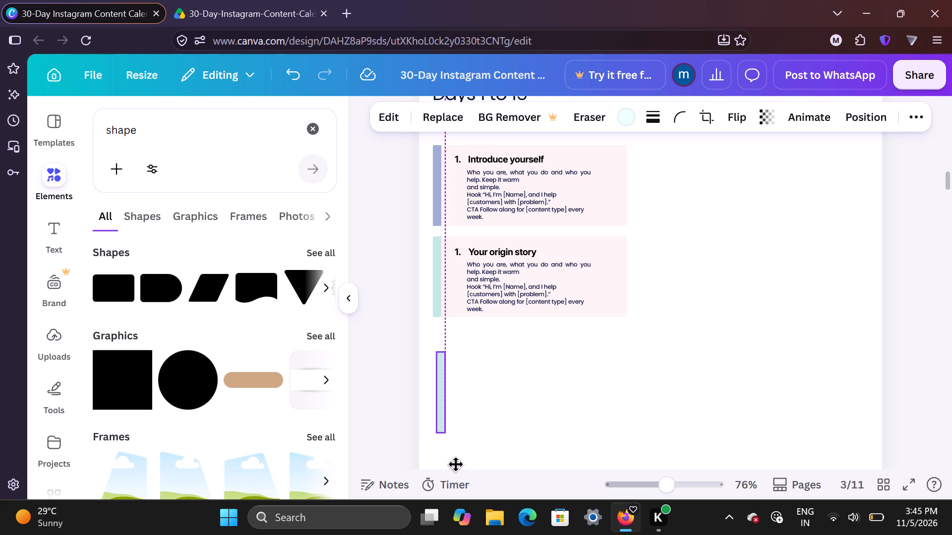
left_click_drag(456, 464, 454, 465)
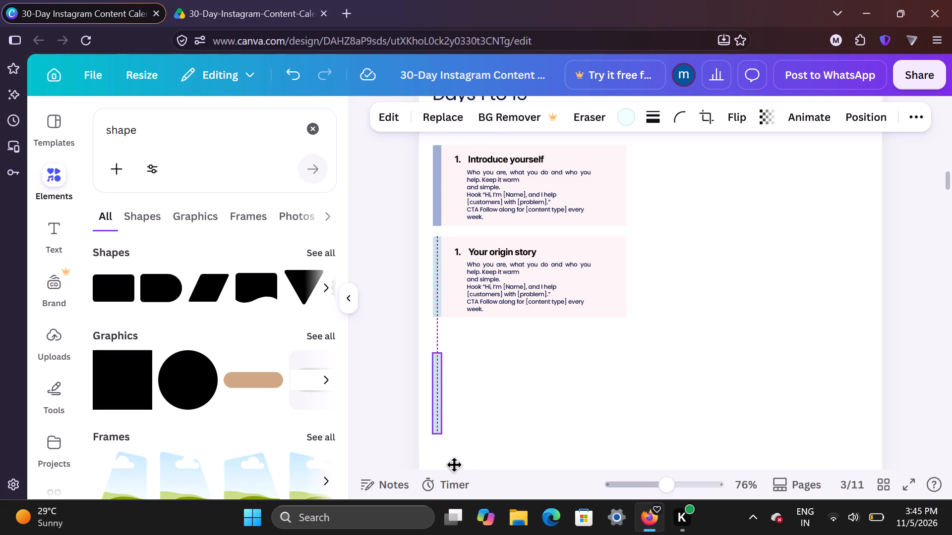
left_click_drag(454, 465, 454, 470)
Duplicate the pale pink "Your origin story" box shape and place the copy flush against the third stripe, aligned with the boxes above.
left_click(606, 299)
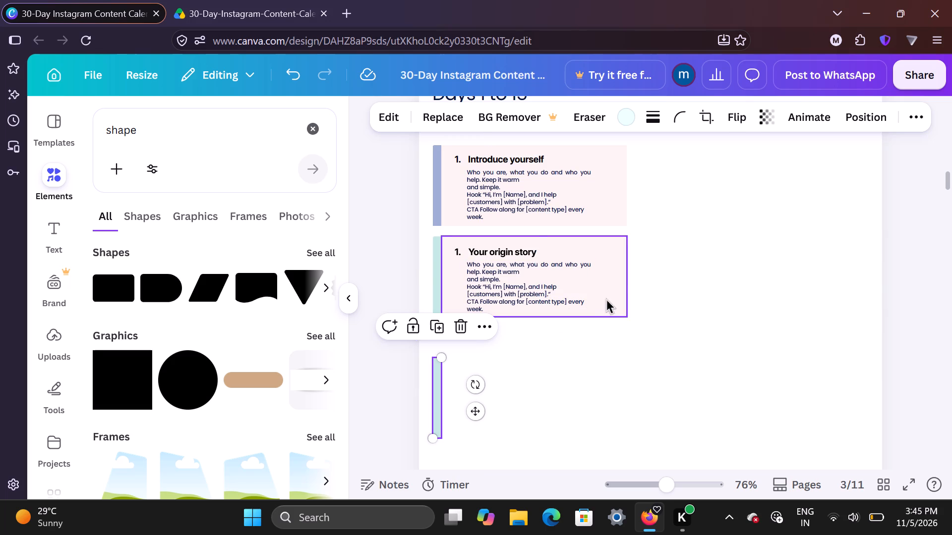
left_click(581, 188)
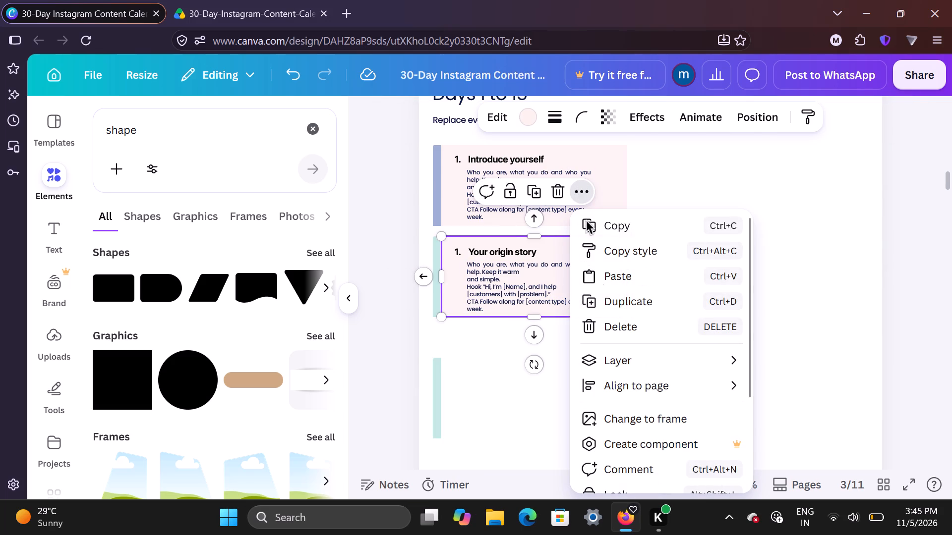
left_click(625, 295)
left_click_drag(566, 285, 555, 398)
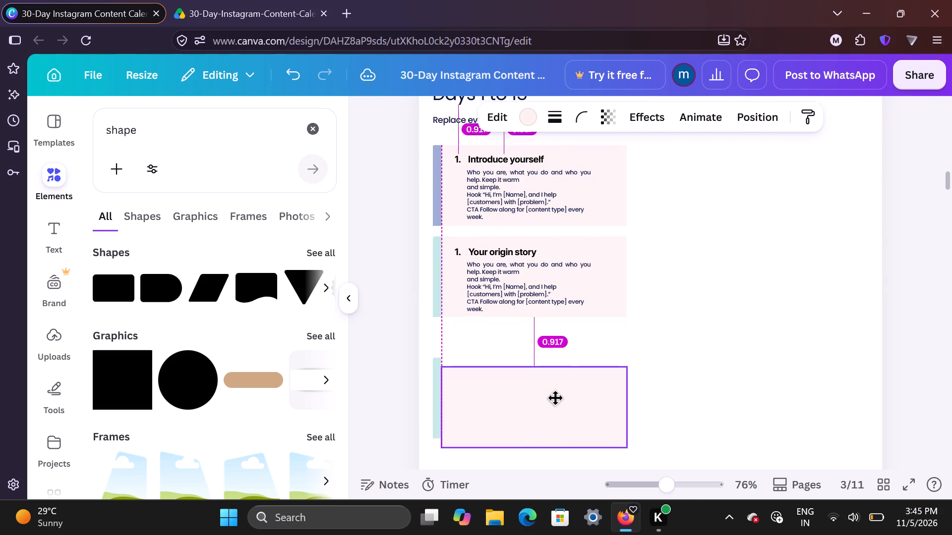
left_click_drag(555, 398, 559, 397)
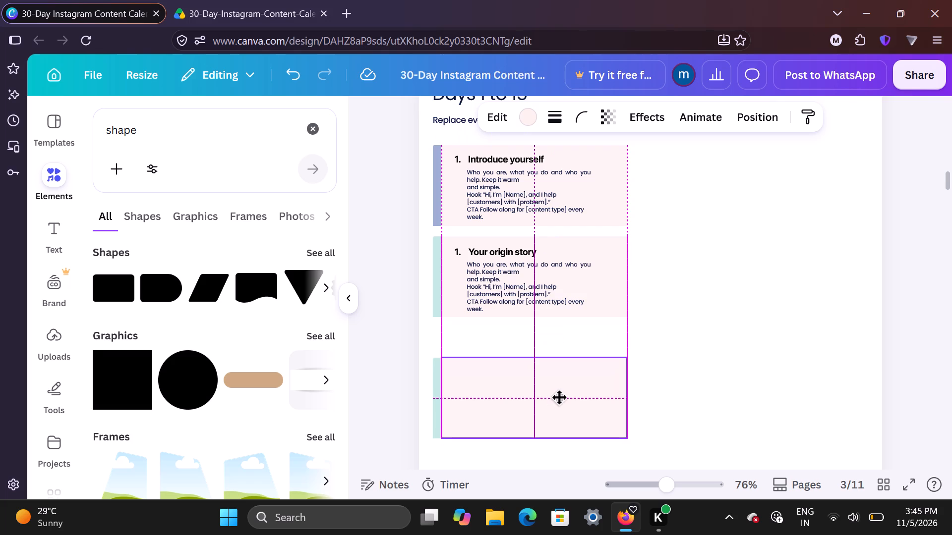
left_click_drag(559, 397, 559, 398)
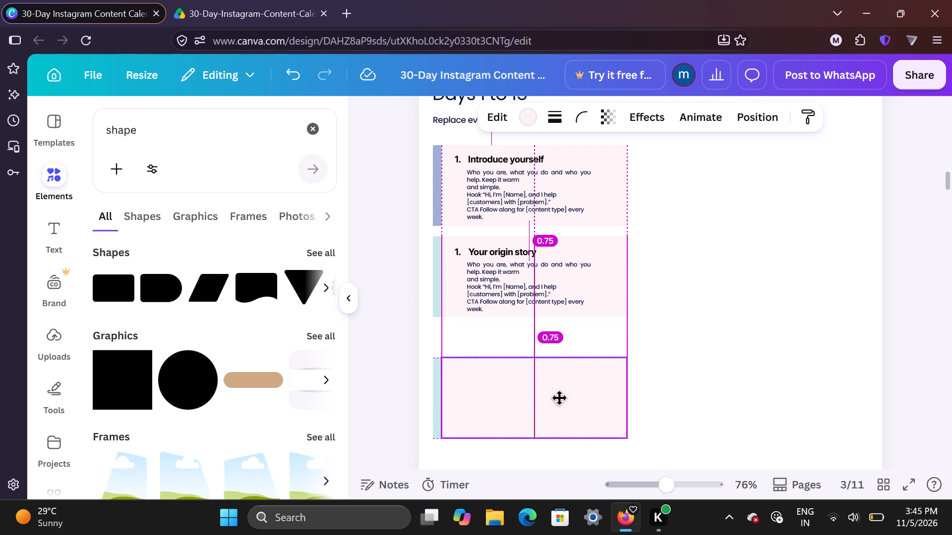
Move the third pale pink box and its stripe up, level with each other, matching the gap between the first two boxes.
left_click_drag(559, 398, 559, 378)
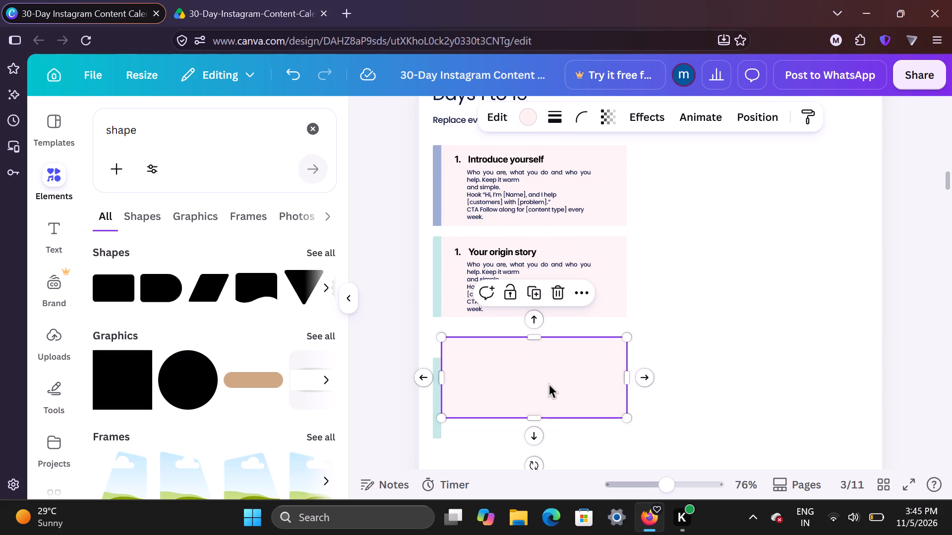
left_click_drag(537, 382, 537, 375)
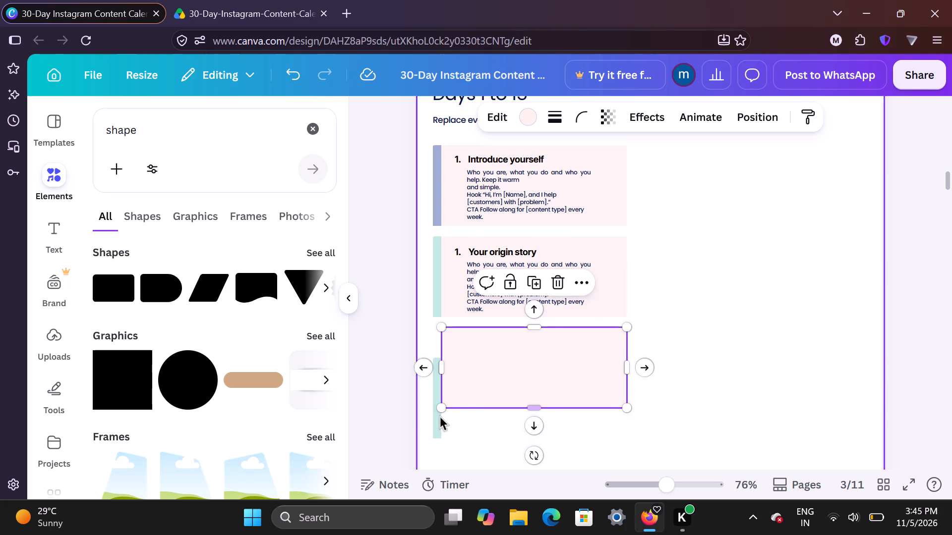
left_click_drag(440, 419, 439, 401)
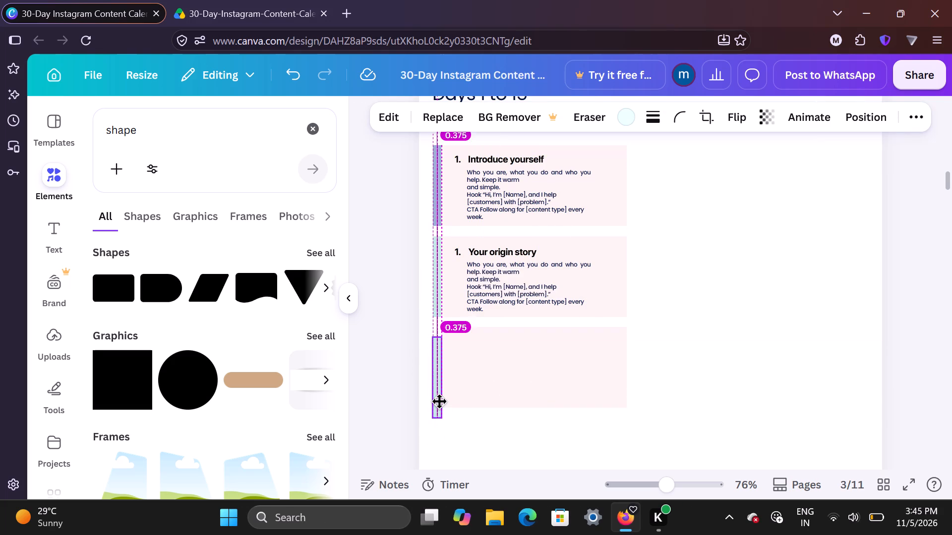
left_click_drag(439, 401, 440, 388)
left_click(714, 339)
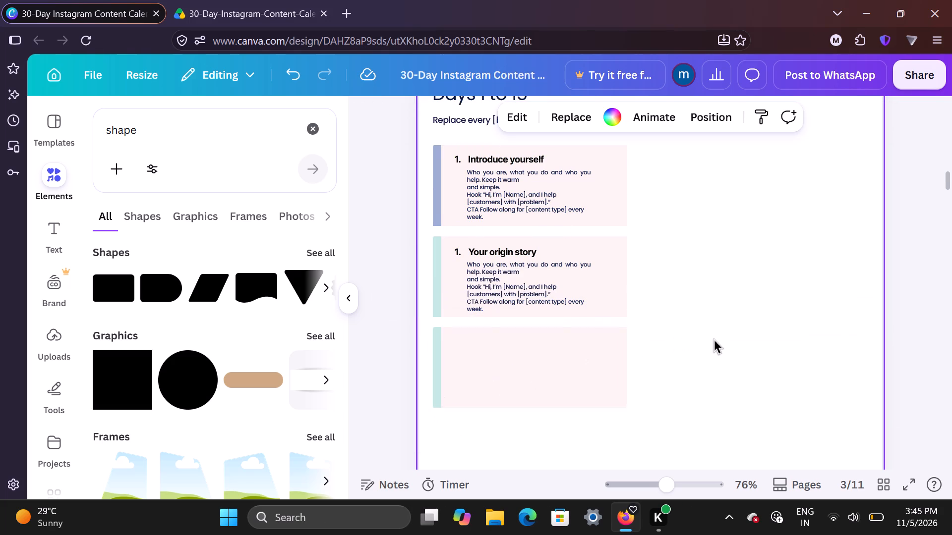
Change the third box's pale teal stripe to the bright purple from the Warm Embrace palette.
left_click(436, 382)
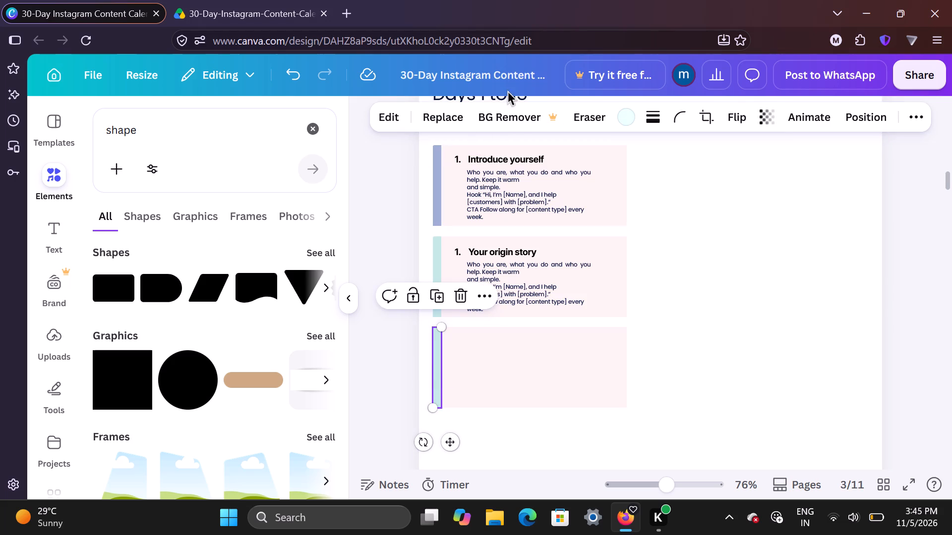
left_click(621, 127)
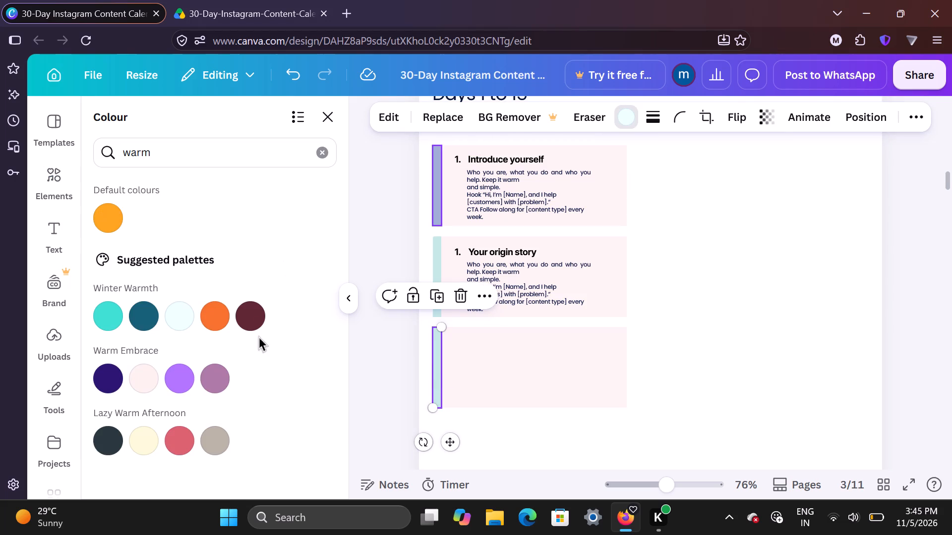
left_click(174, 376)
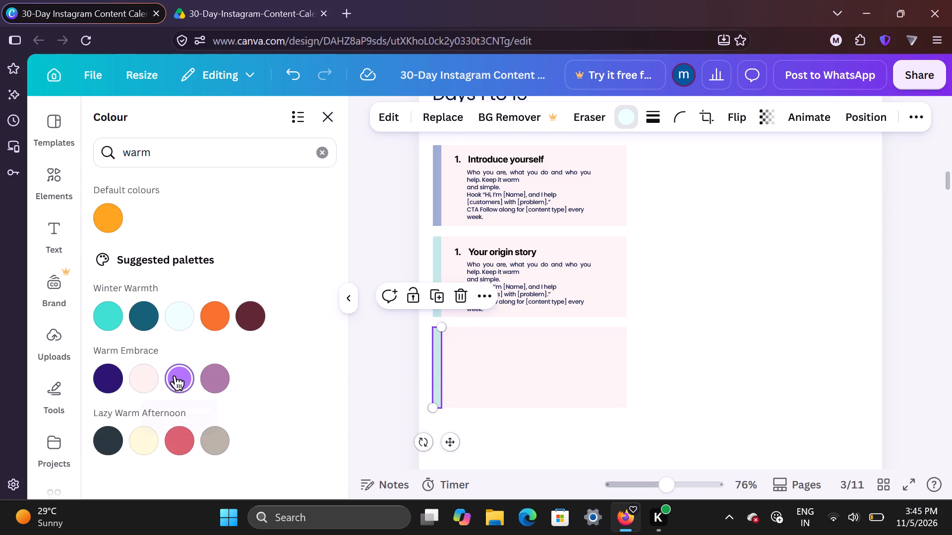
left_click(174, 376)
left_click(518, 361)
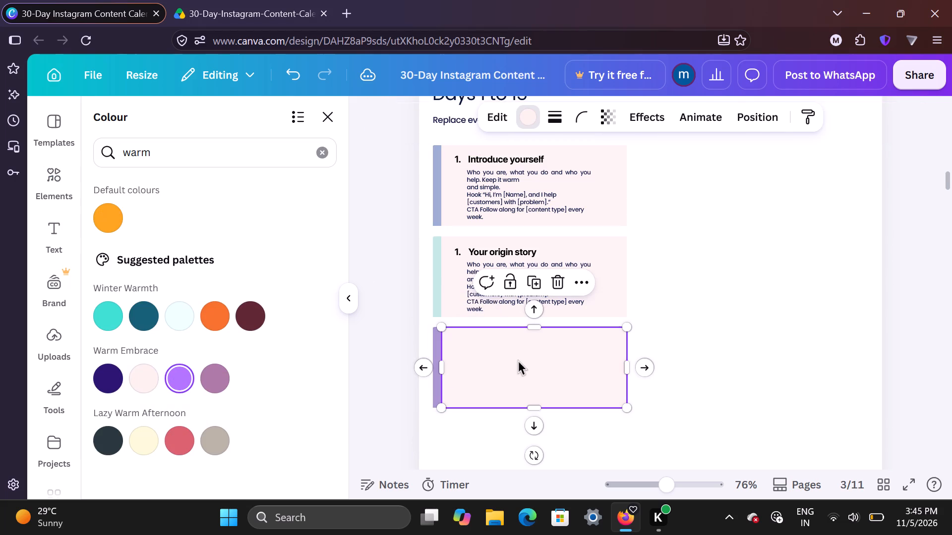
left_click(799, 356)
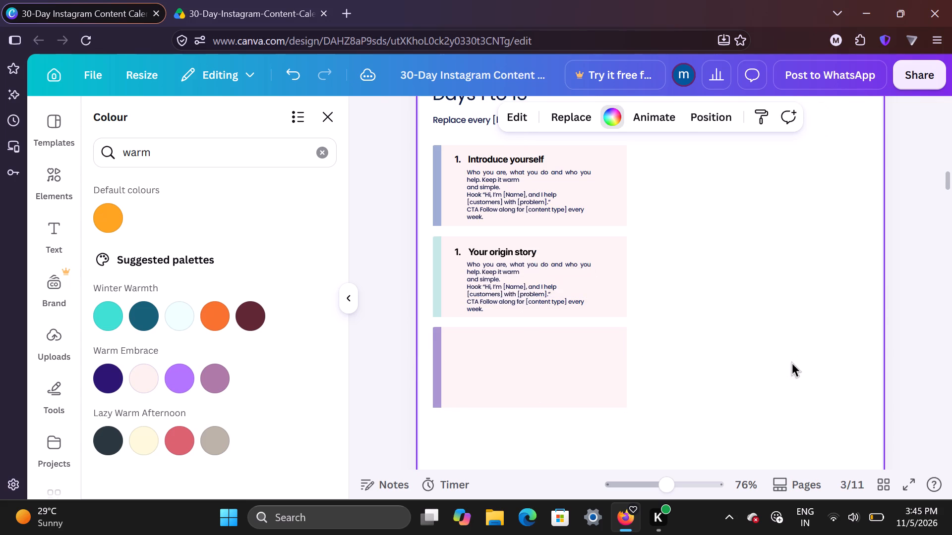
In the reference PDF on Google Drive, copy the full body text of idea 3, "One quick tip", including its Hook and CTA lines.
left_click(272, 6)
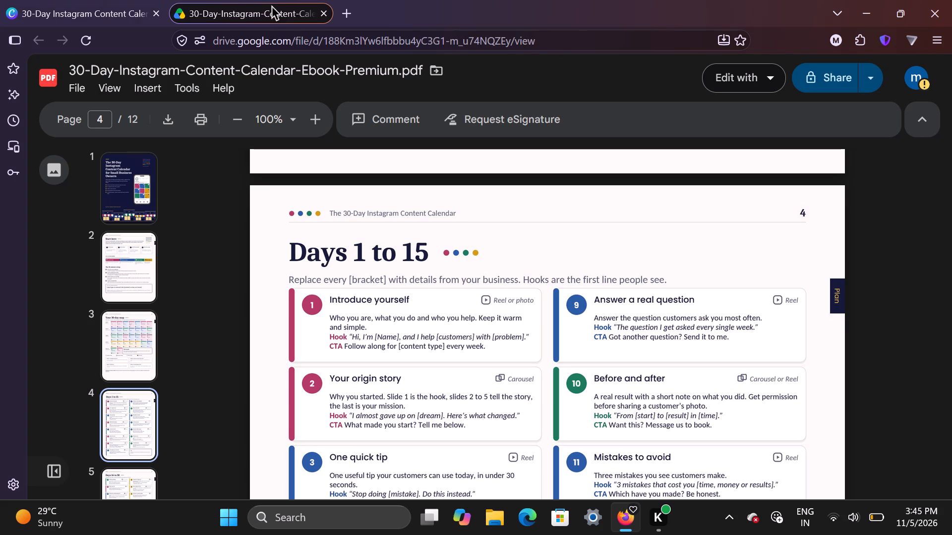
scroll(472, 339, "down", 2)
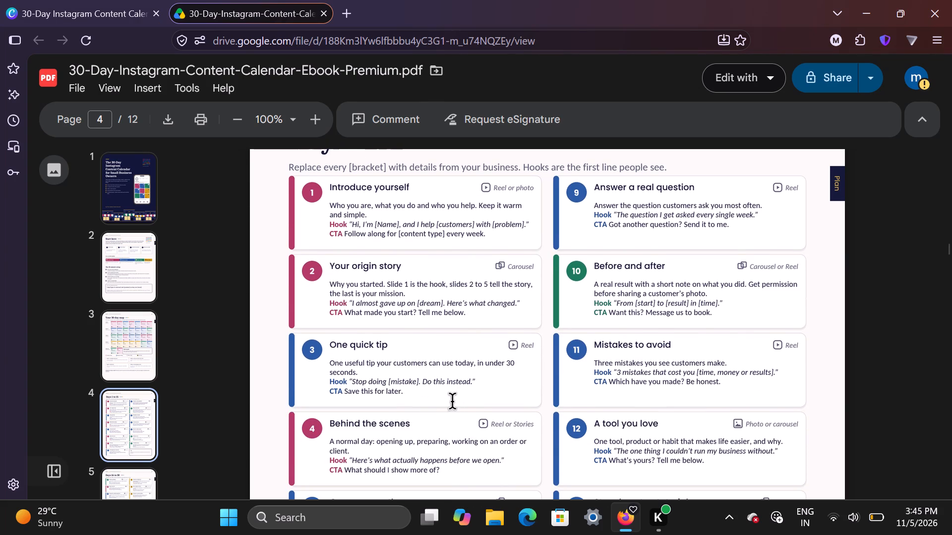
left_click_drag(444, 403, 417, 387)
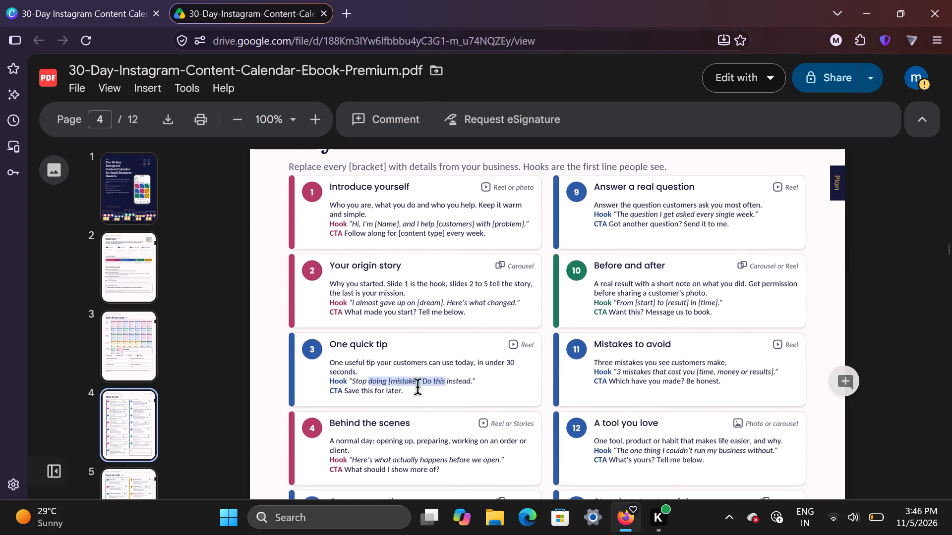
left_click_drag(417, 387, 427, 389)
left_click(427, 389)
left_click_drag(415, 396, 315, 367)
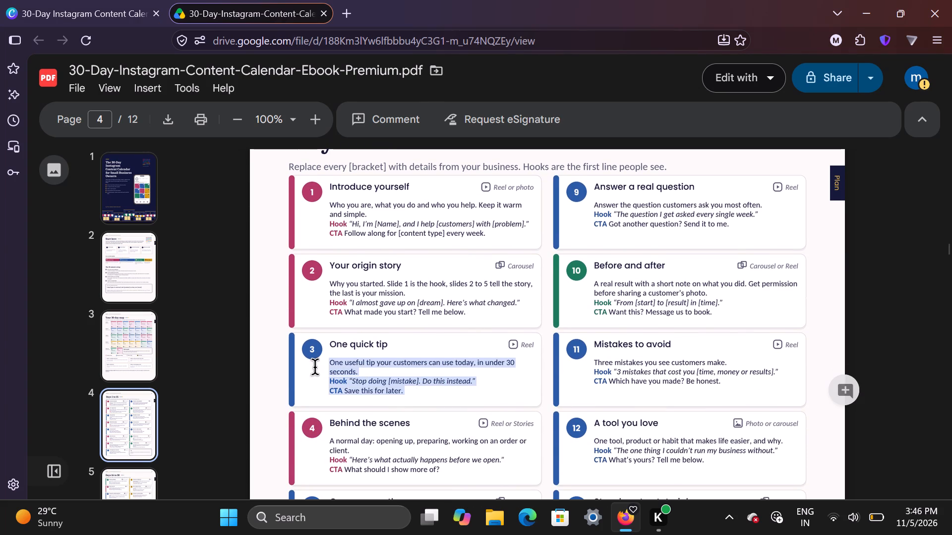
key("ctrl+c")
left_click(315, 367)
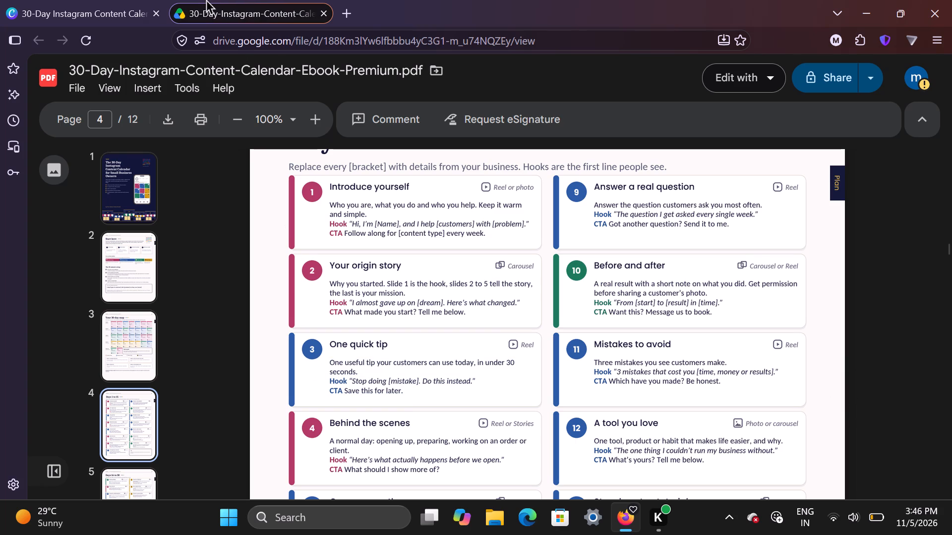
left_click(206, 0)
left_click(206, 0)
Return to the Canva design and open the number beside "Your origin story" for editing.
left_click(72, 9)
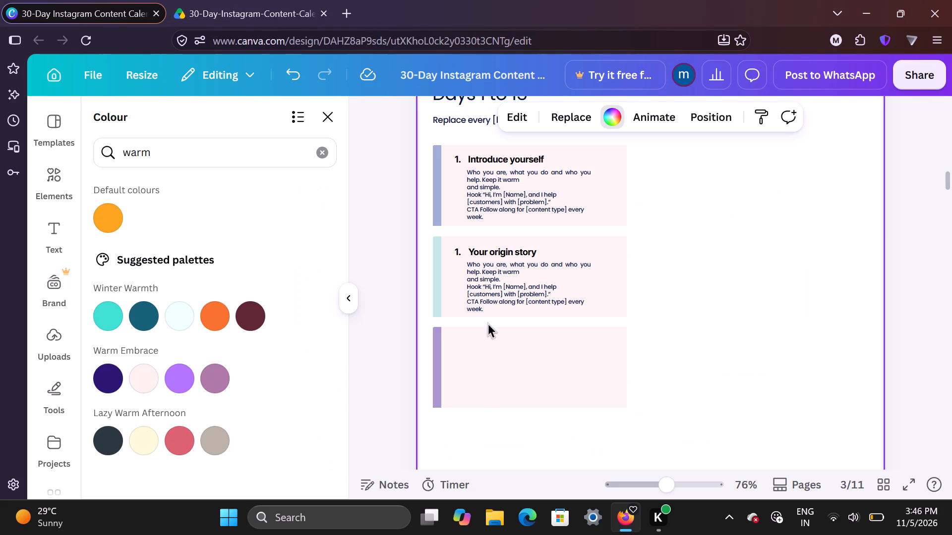
left_click(459, 249)
double_click(459, 249)
left_click(459, 249)
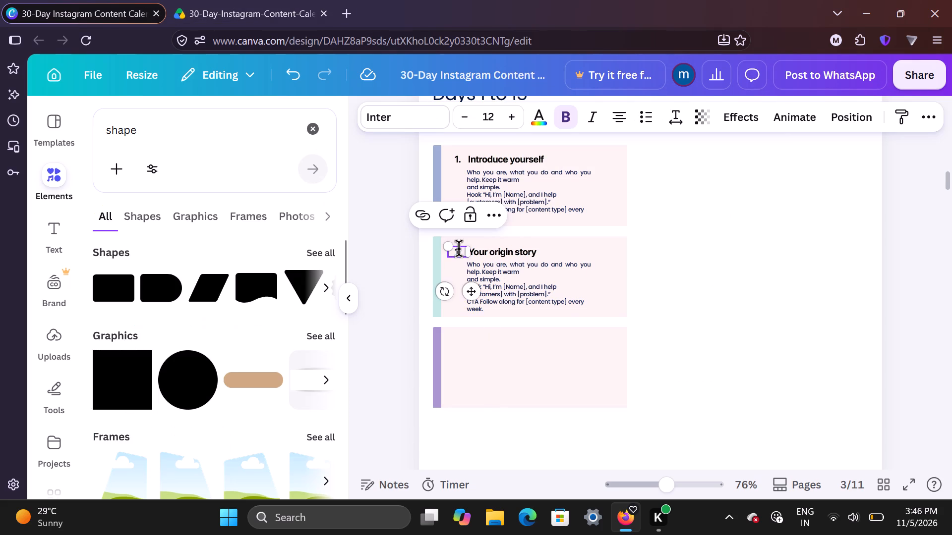
Change the number beside "Your origin story" to 2.
key("BackSpace")
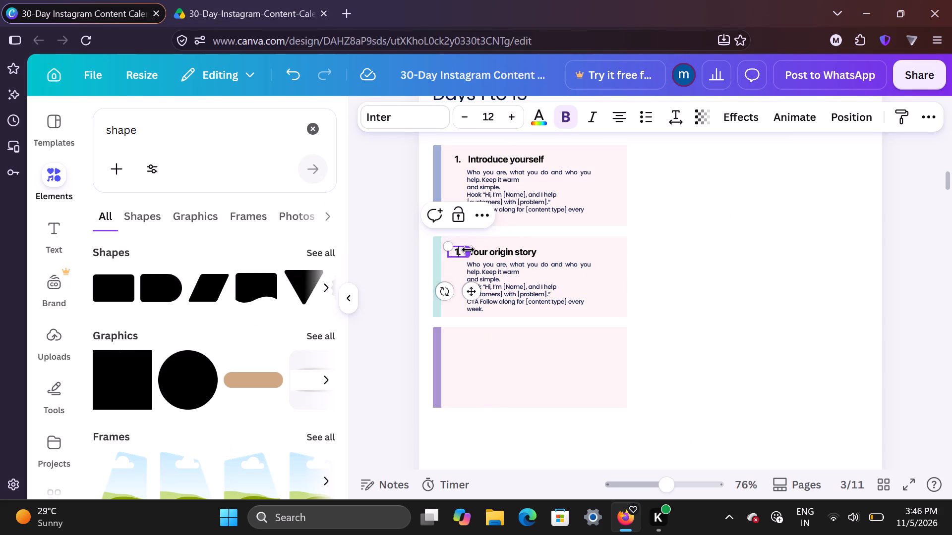
key("2")
left_click(459, 345)
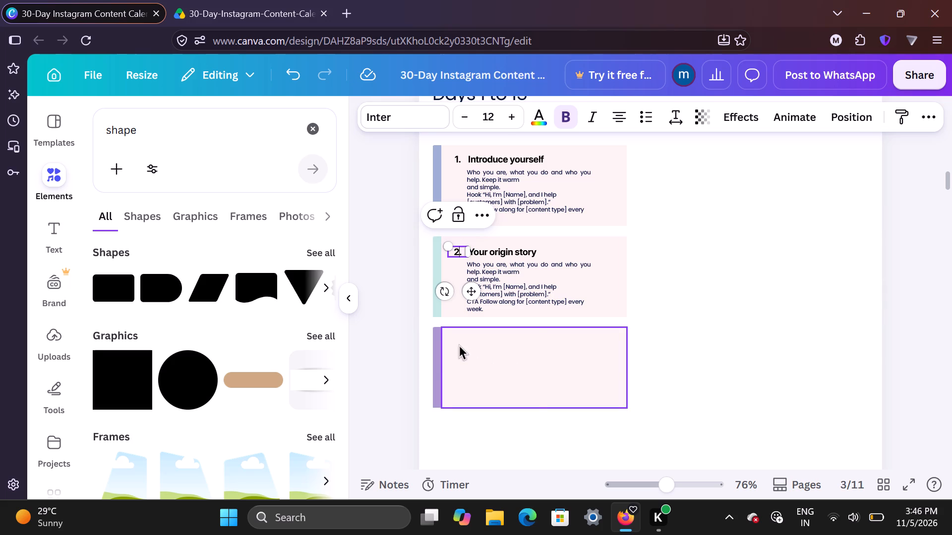
Duplicate the "2." number text and place the copy near the top of the third box, aligned under the numbers above.
left_click(457, 249)
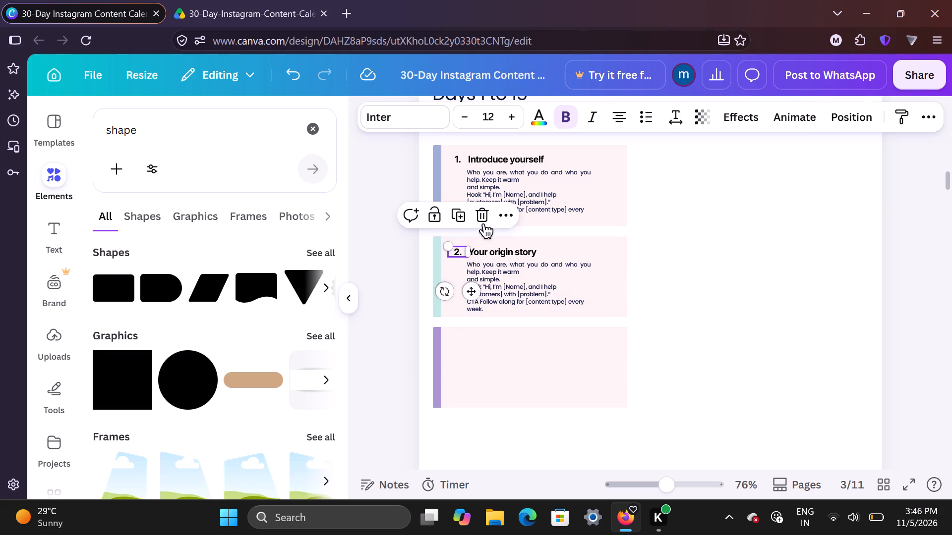
left_click(502, 215)
left_click(555, 322)
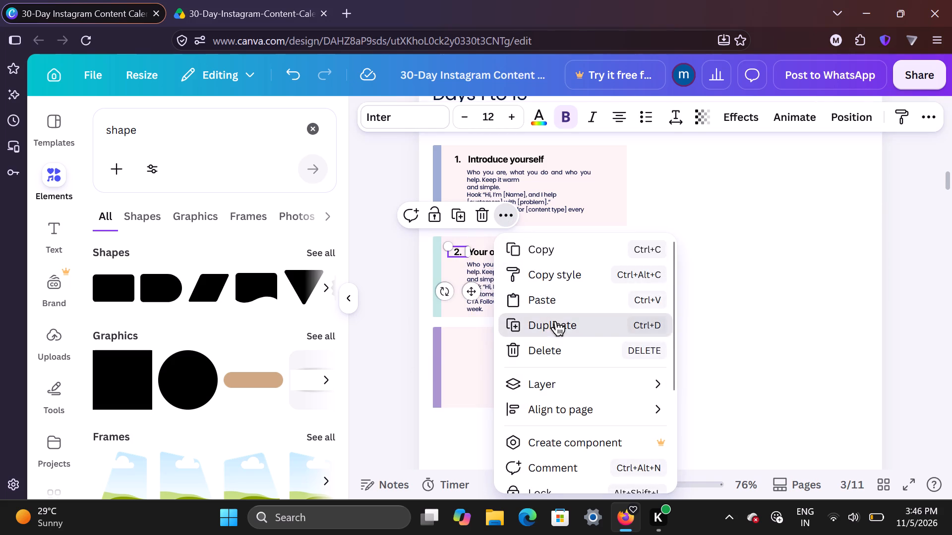
left_click_drag(482, 299, 472, 349)
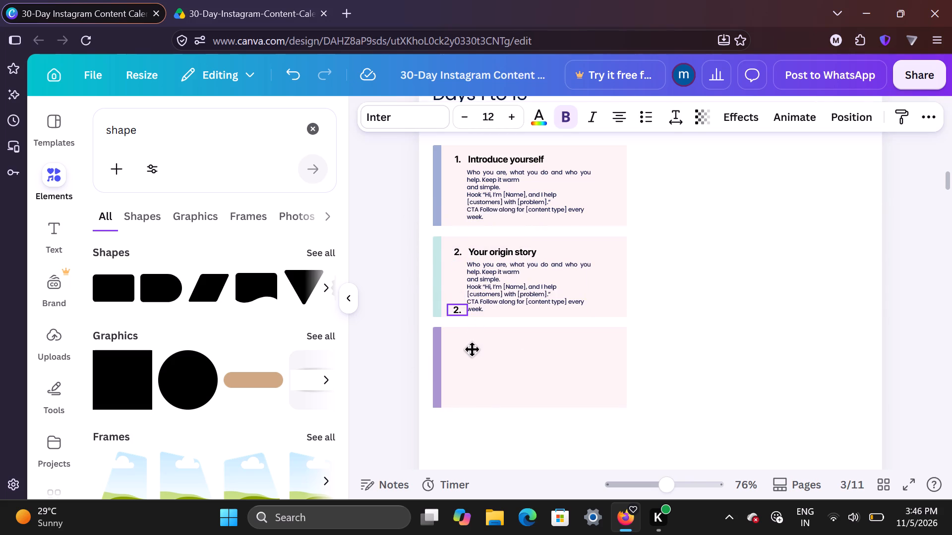
left_click_drag(472, 349, 475, 380)
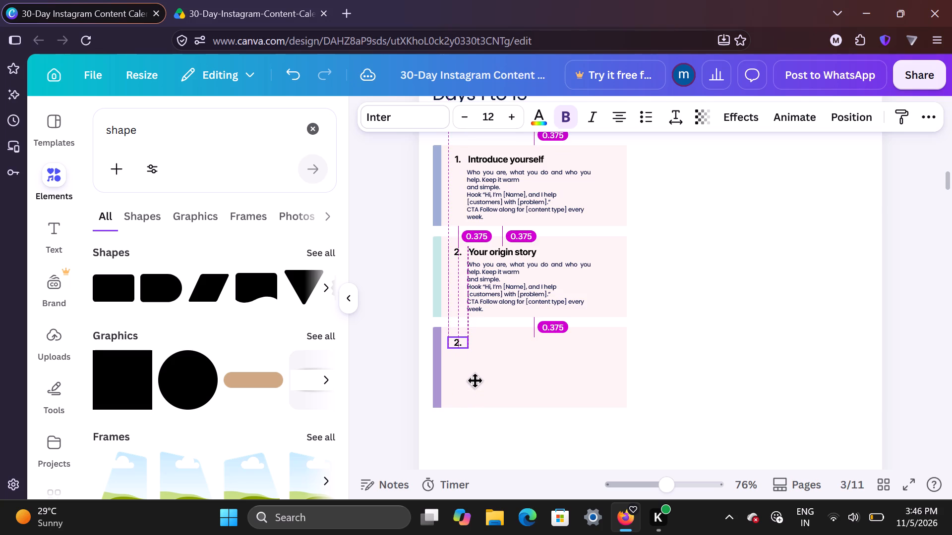
left_click_drag(475, 380, 475, 380)
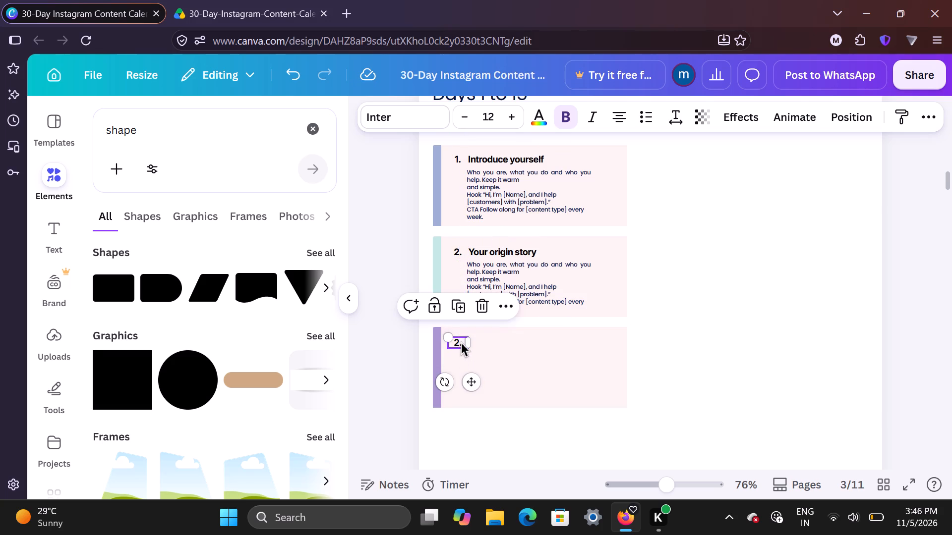
Change the number in the third box to 3.
triple_click(458, 339)
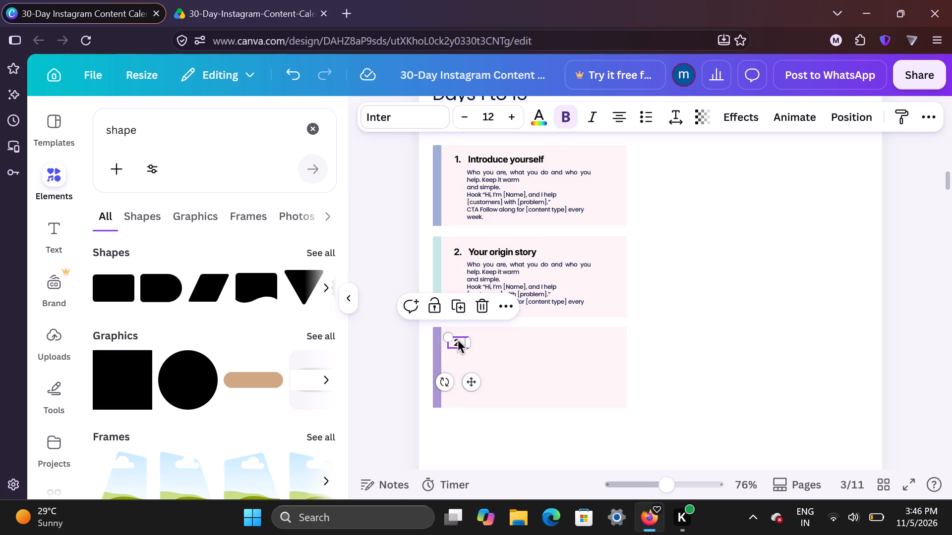
left_click(458, 339)
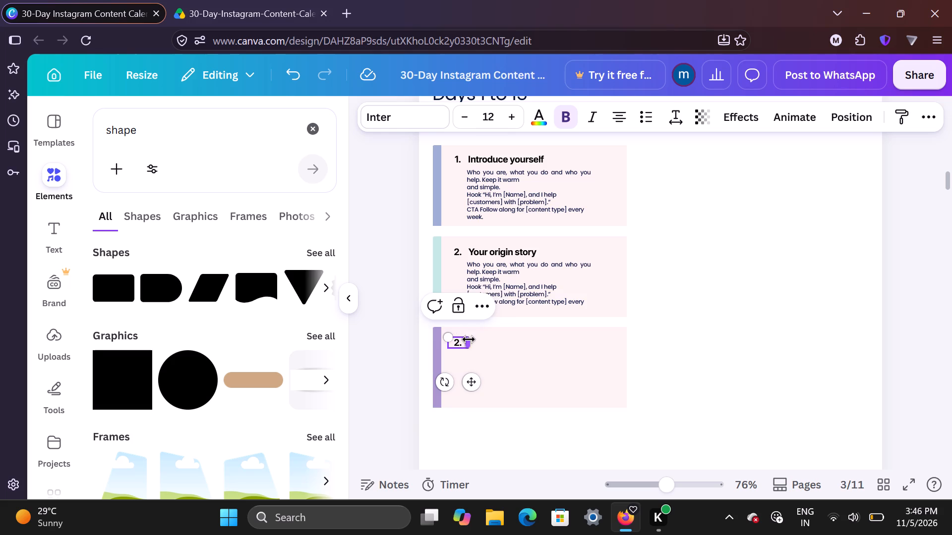
key("BackSpace")
key("3")
left_click(533, 340)
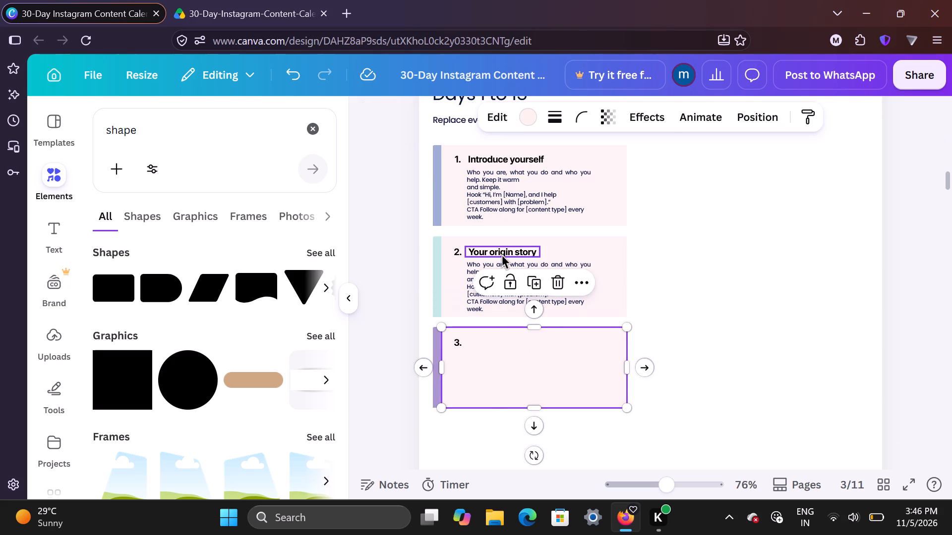
Duplicate the "Your origin story" heading and place the copy beside the number 3 in the third box.
left_click(502, 255)
left_click(552, 218)
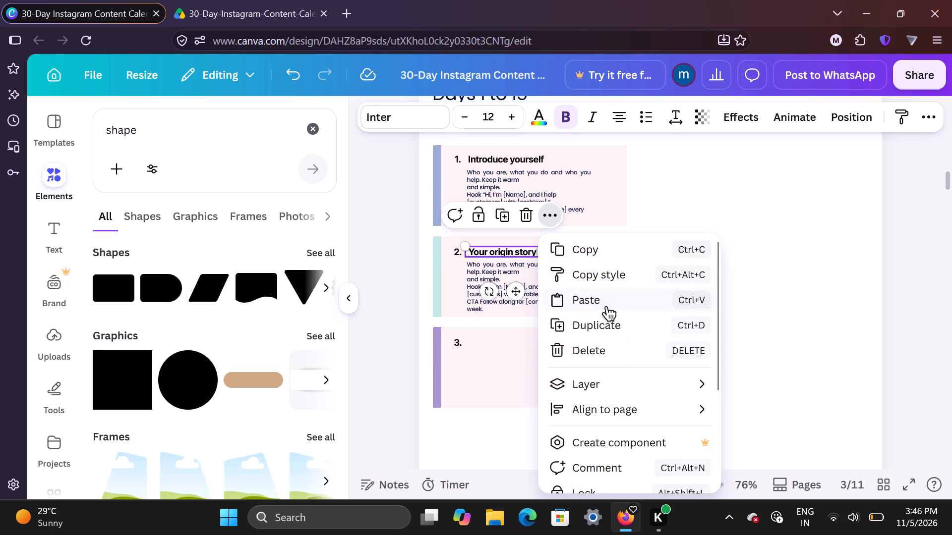
left_click(626, 325)
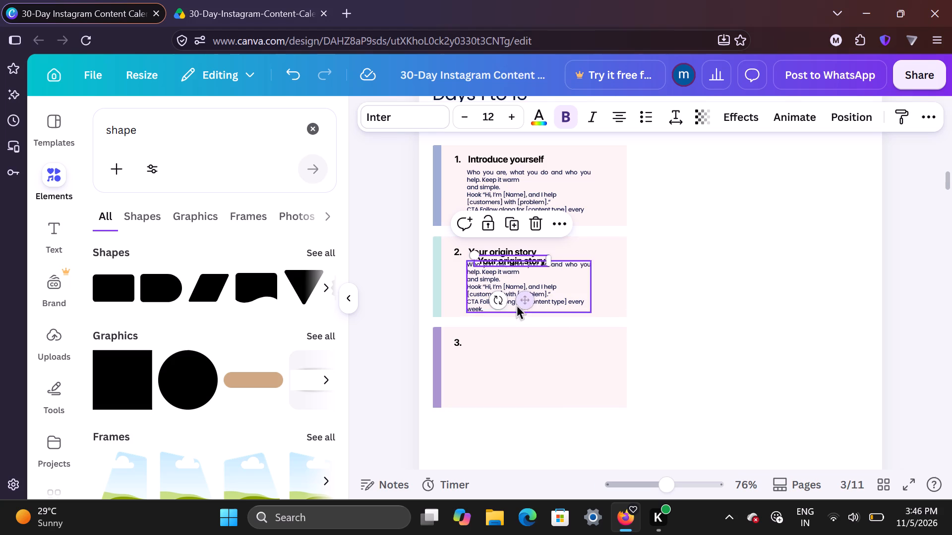
left_click_drag(524, 304, 512, 354)
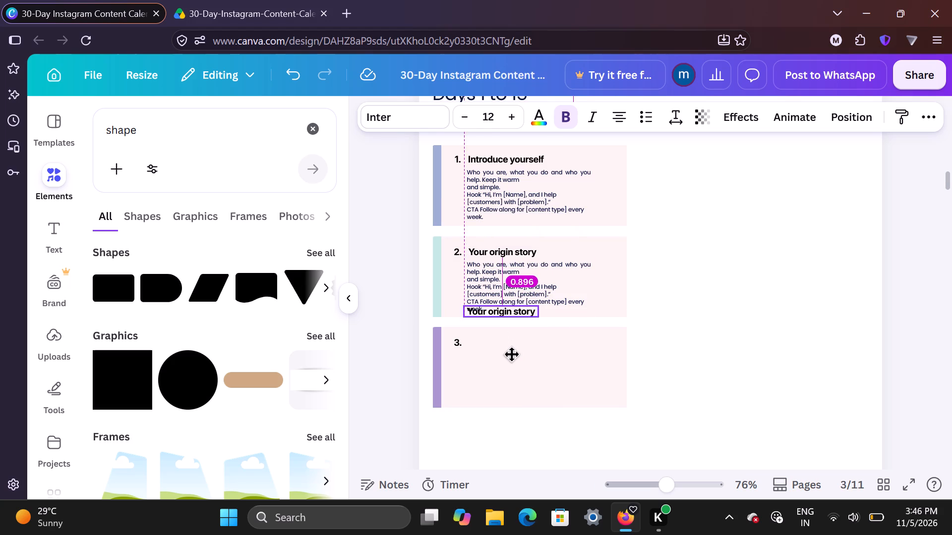
left_click_drag(512, 354, 515, 373)
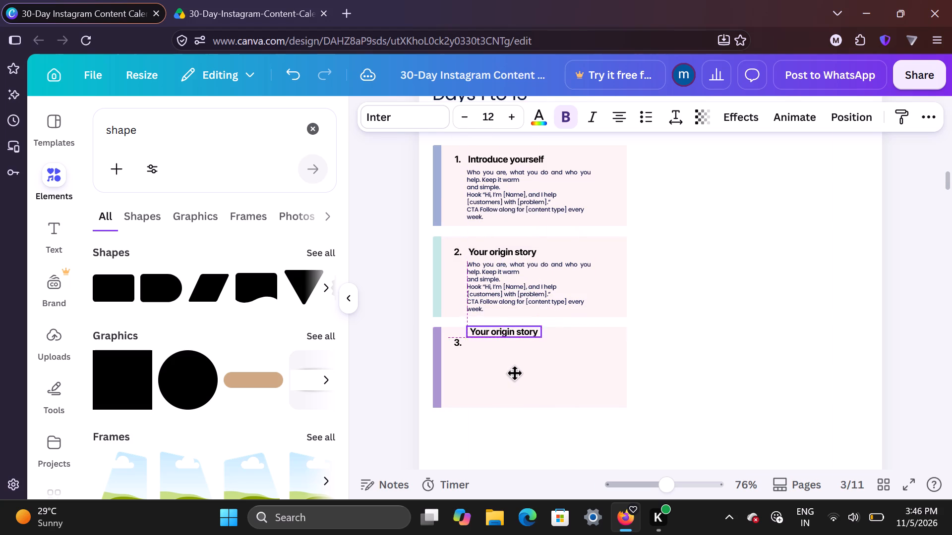
left_click_drag(515, 373, 519, 385)
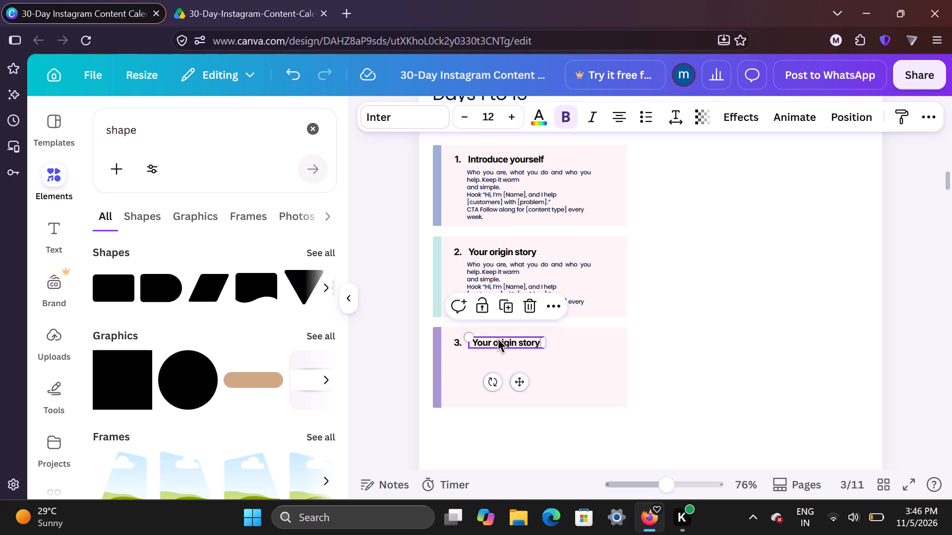
Replace the third box's heading with "One quick tip", copied from entry 3 on page 4 of the ebook PDF in Google Drive.
double_click(498, 338)
triple_click(498, 338)
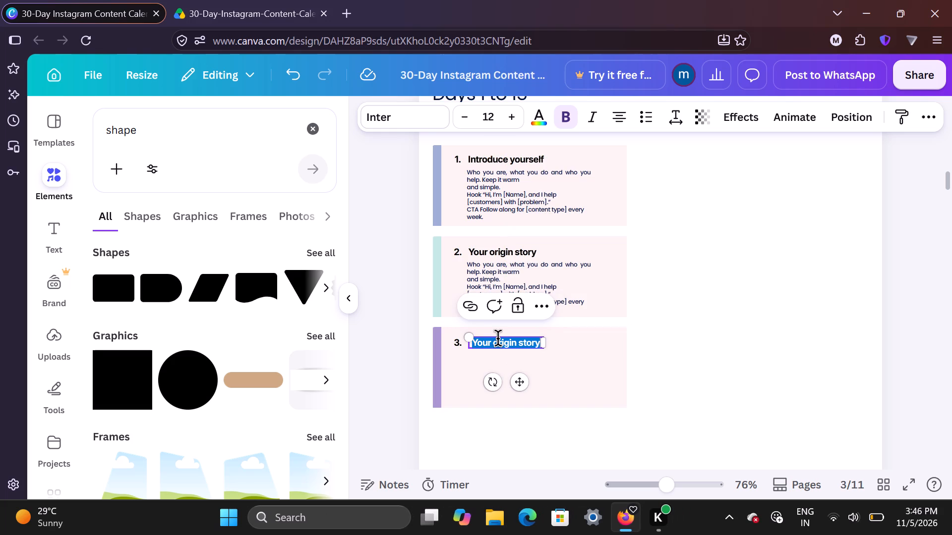
key("BackSpace")
left_click(185, 0)
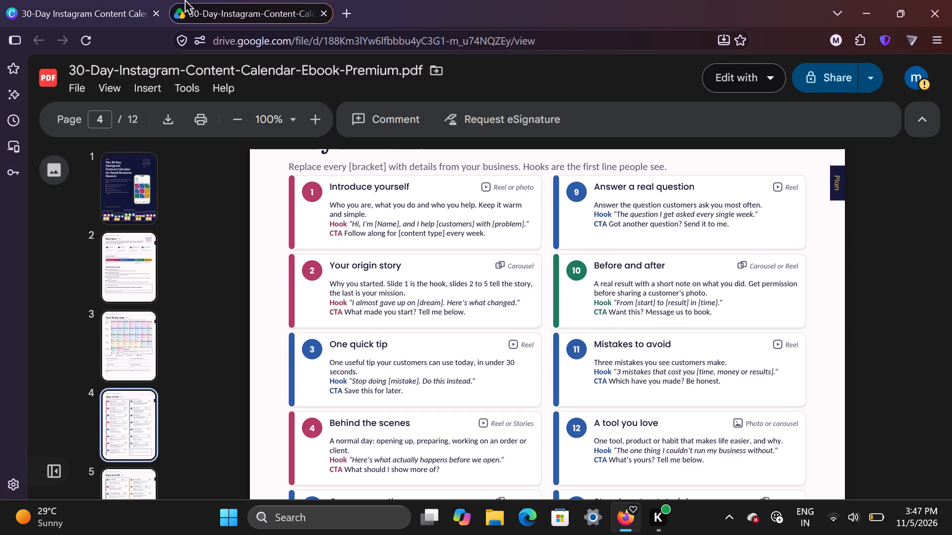
left_click_drag(331, 341, 449, 334)
key("ctrl+c")
left_click(449, 334)
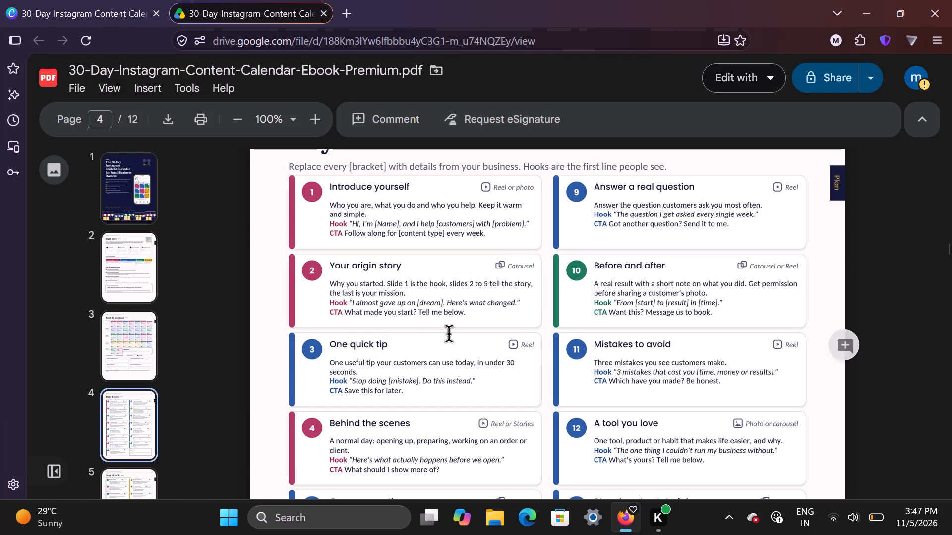
left_click(39, 0)
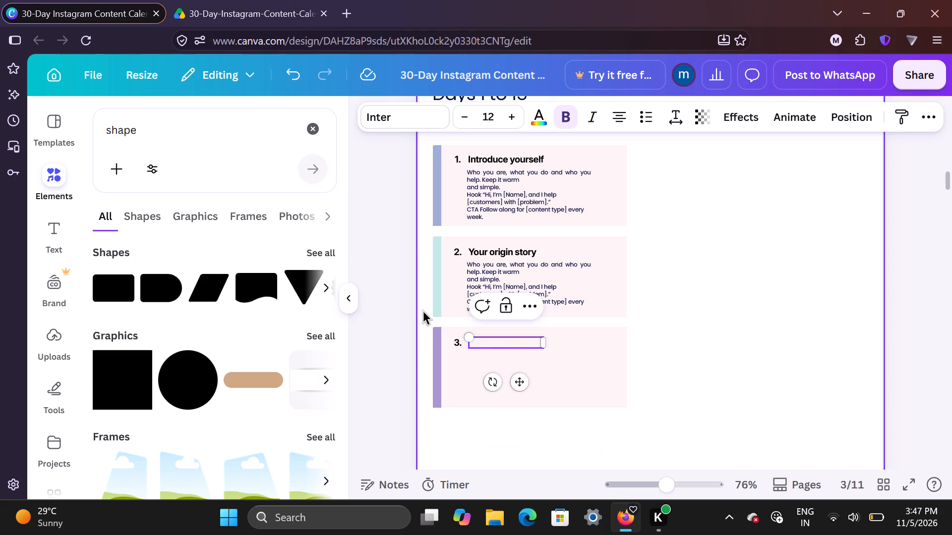
key("ctrl+v")
left_click(599, 373)
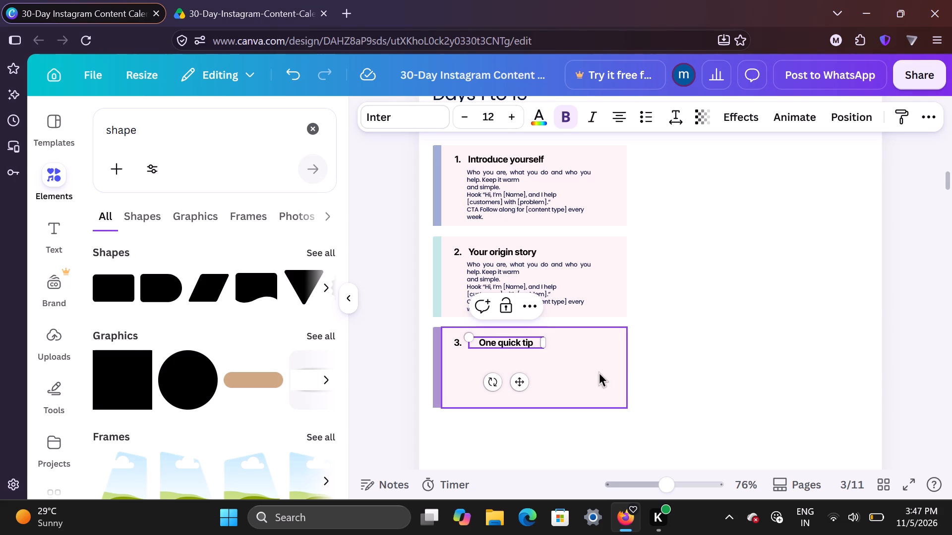
Narrow the "One quick tip" text box to about 1.1 wide and align it beside the 3, under the "Your origin story" heading.
left_click(510, 341)
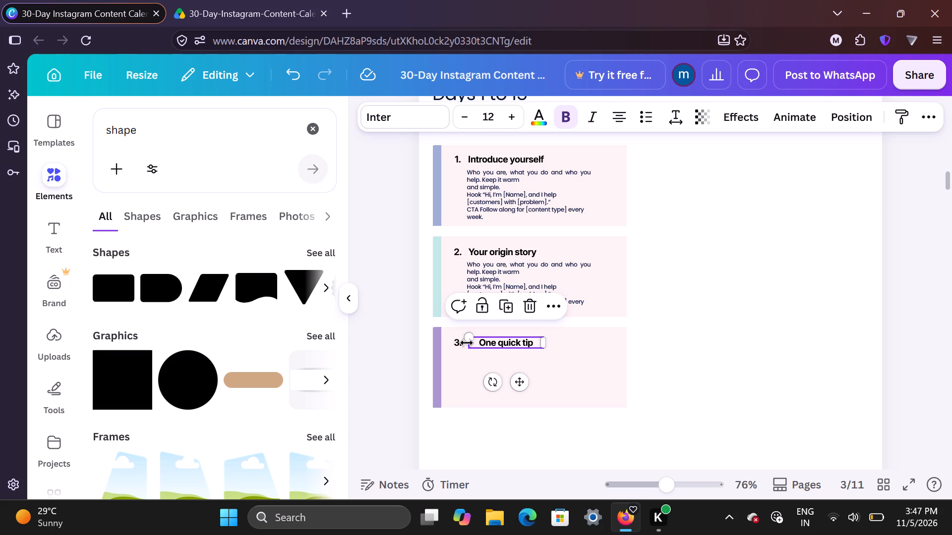
left_click_drag(467, 343, 484, 334)
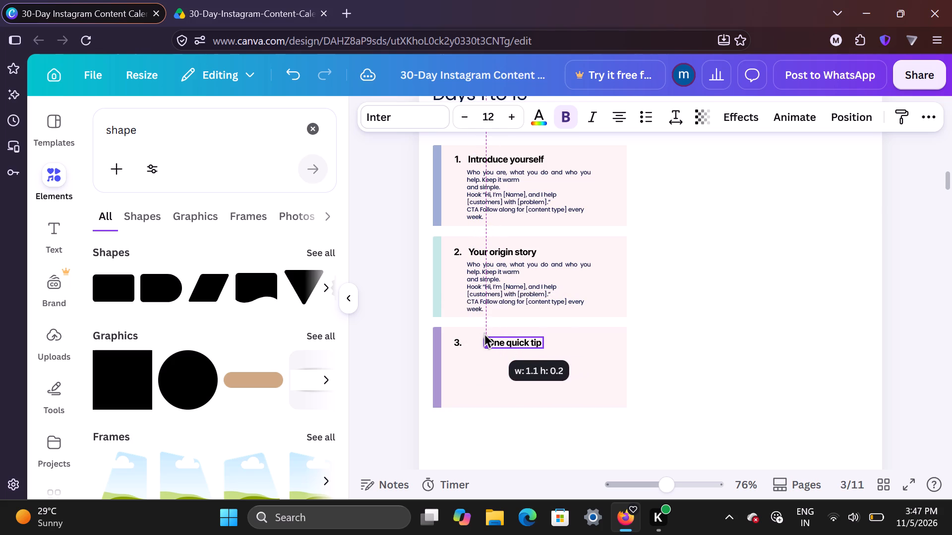
left_click_drag(484, 334, 485, 334)
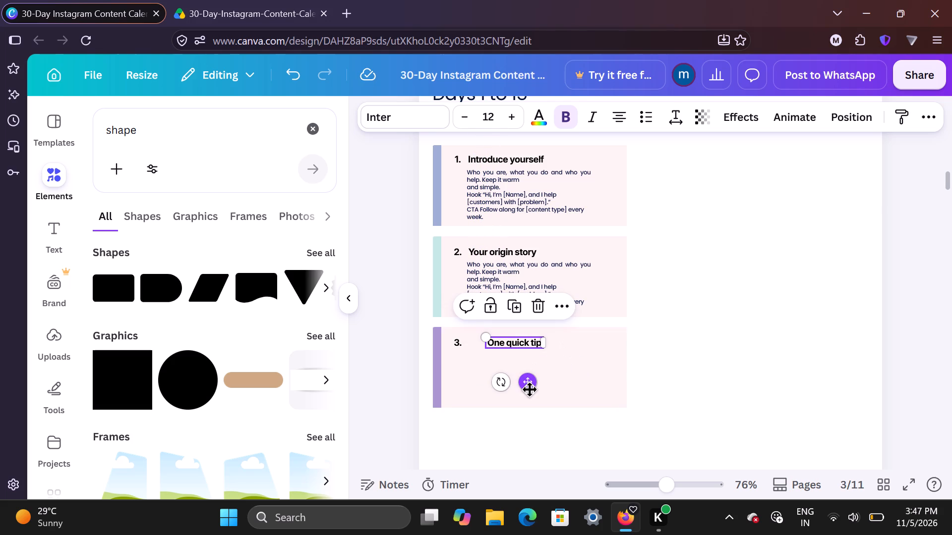
left_click_drag(530, 389, 515, 385)
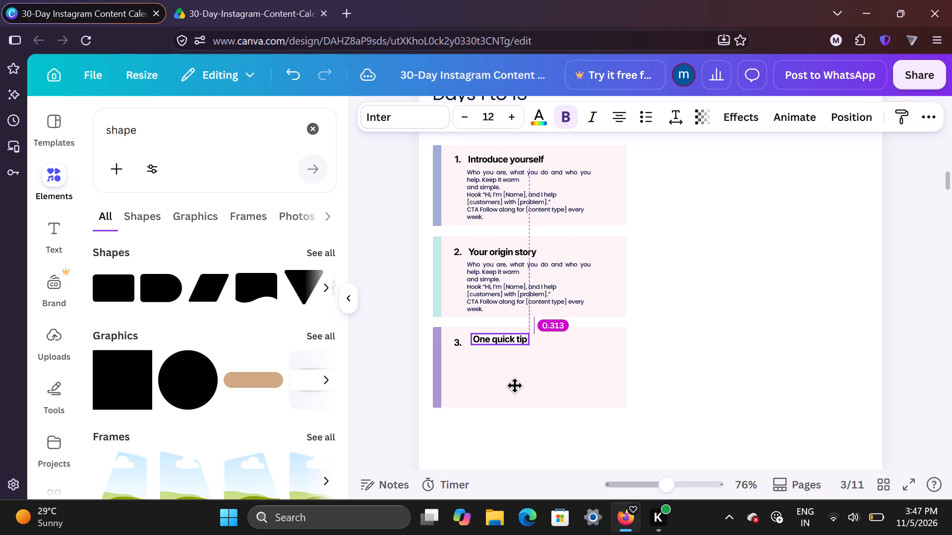
left_click_drag(515, 385, 513, 390)
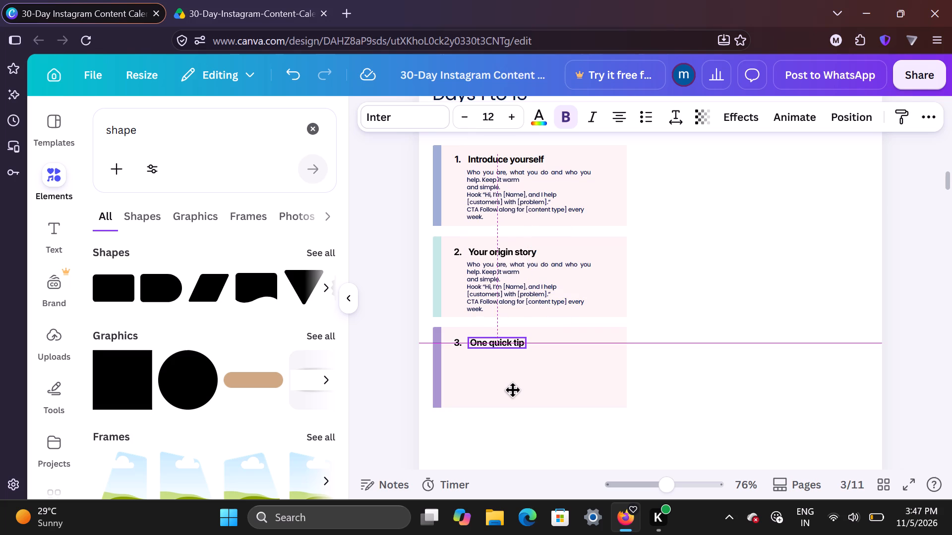
left_click_drag(513, 390, 515, 390)
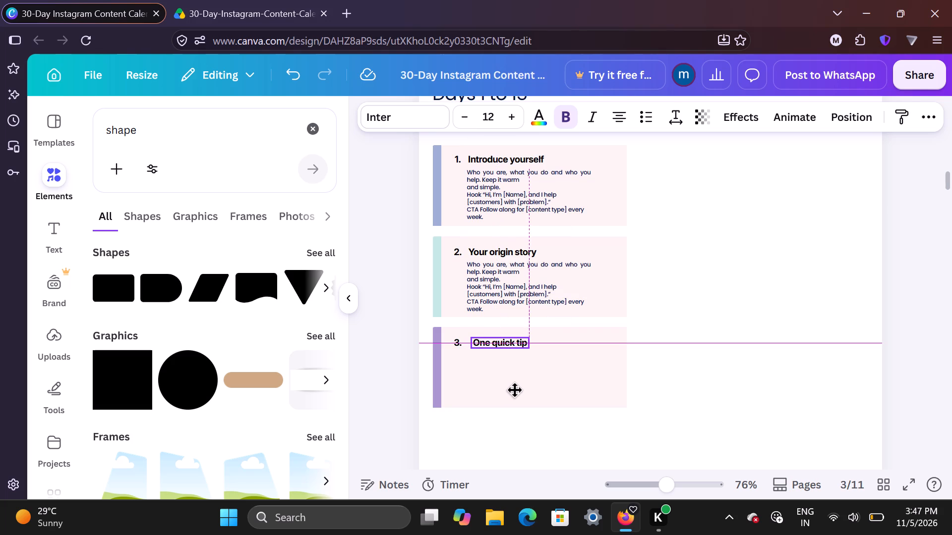
left_click_drag(515, 390, 512, 390)
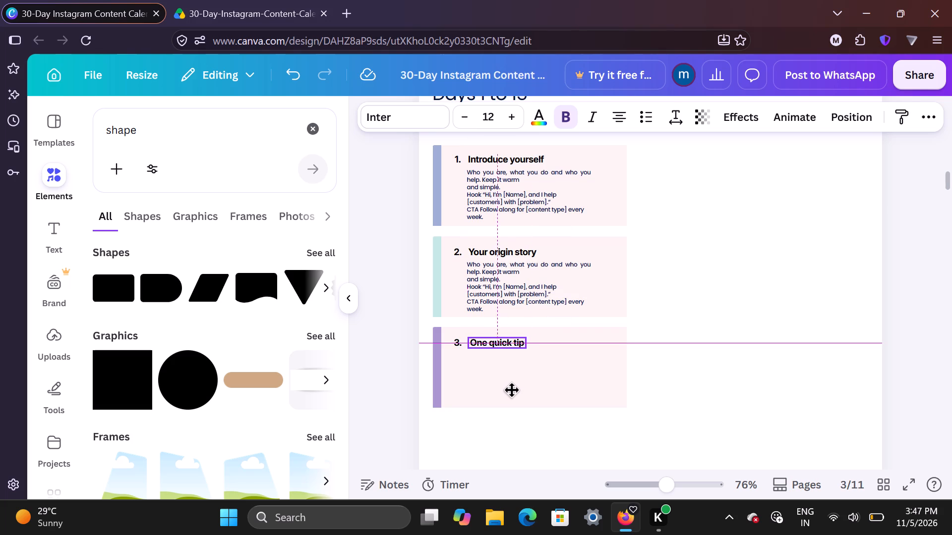
left_click_drag(512, 390, 511, 391)
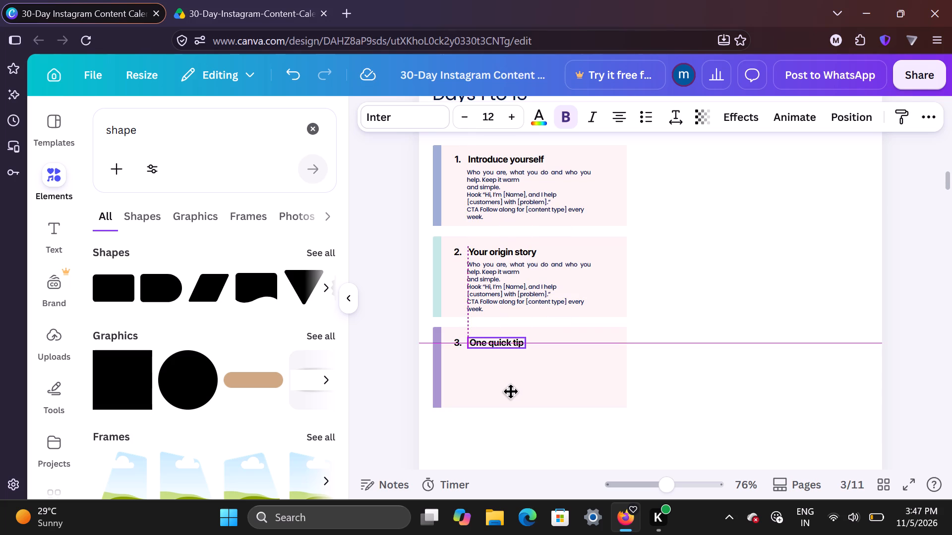
left_click_drag(511, 391, 510, 391)
left_click(756, 339)
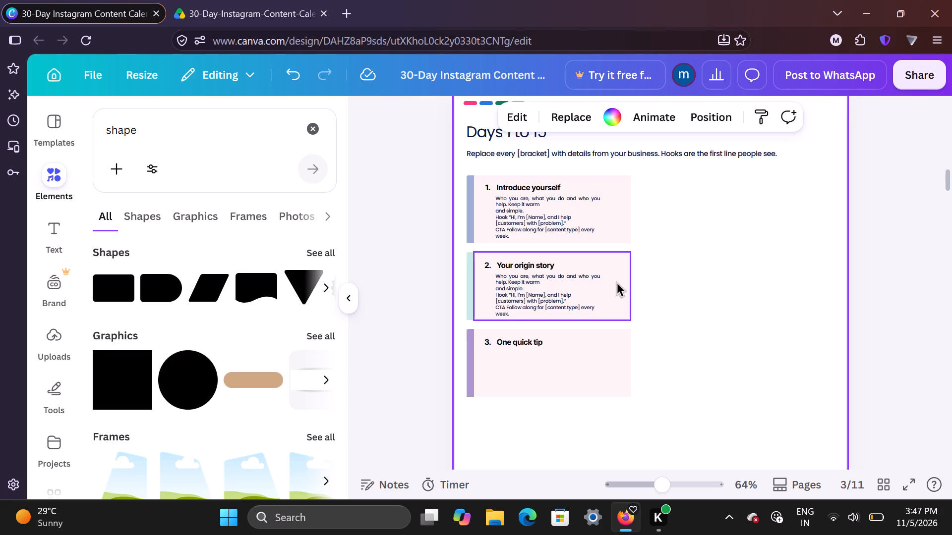
Duplicate the body text under "Your origin story" and place the copy under the "One quick tip" heading in the third box.
left_click(538, 274)
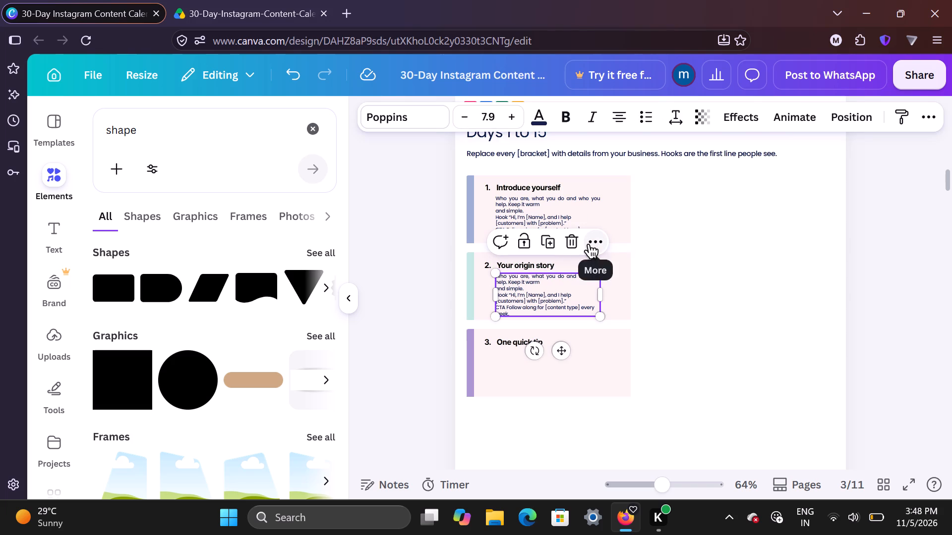
left_click(588, 245)
left_click(613, 356)
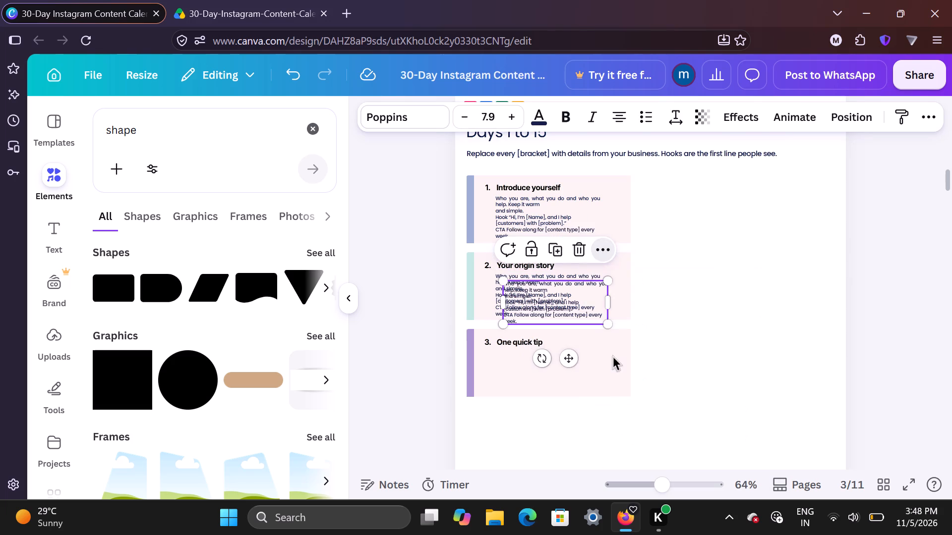
left_click_drag(564, 352, 543, 390)
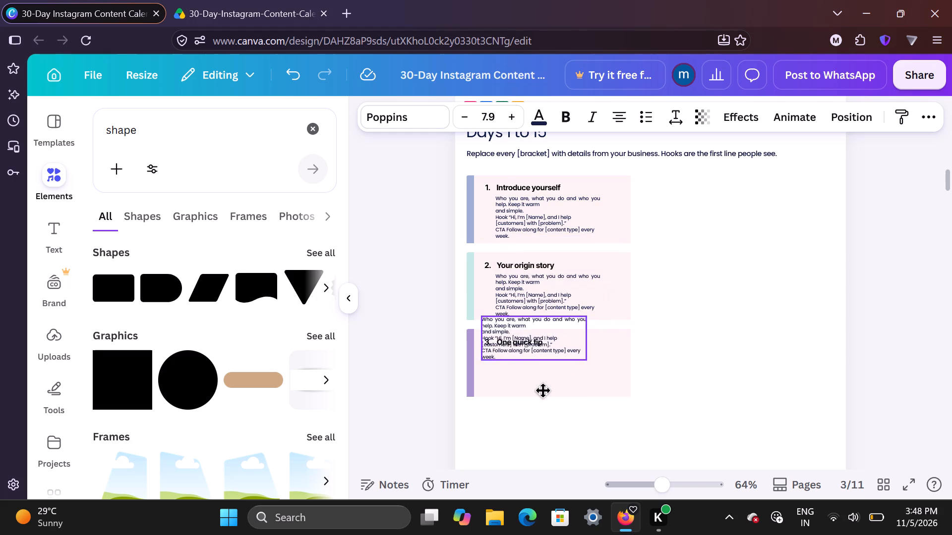
left_click_drag(543, 390, 550, 423)
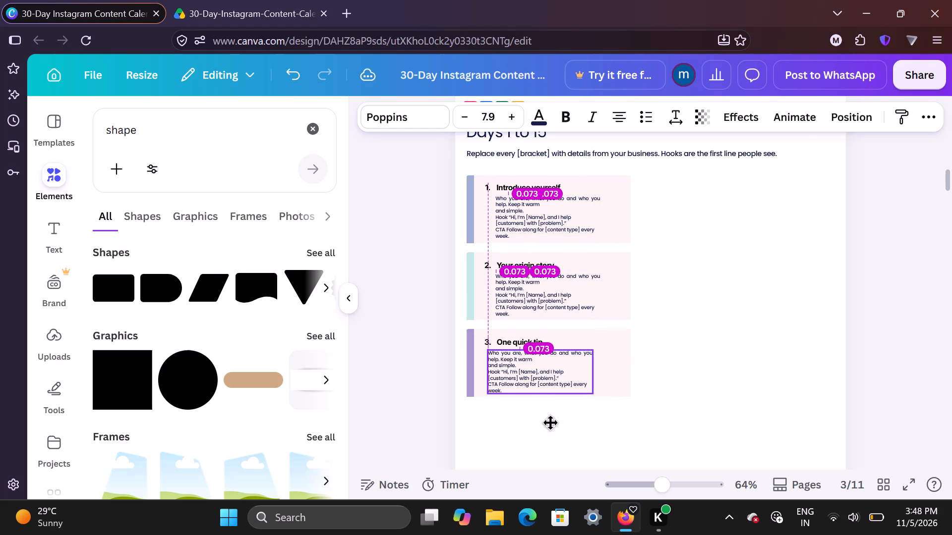
left_click_drag(550, 423, 557, 423)
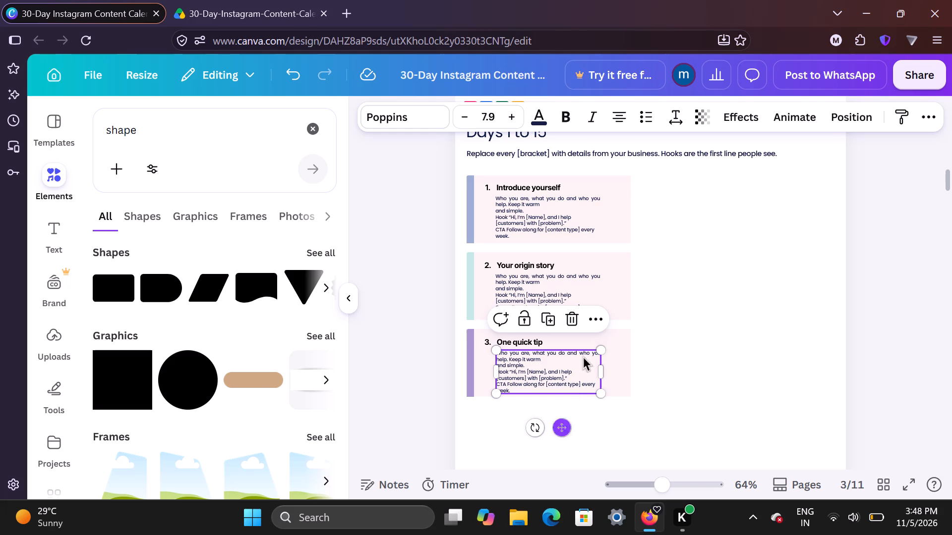
Clear the duplicated body text under the "One quick tip" heading in the third box, keeping its text box.
triple_click(559, 386)
double_click(559, 386)
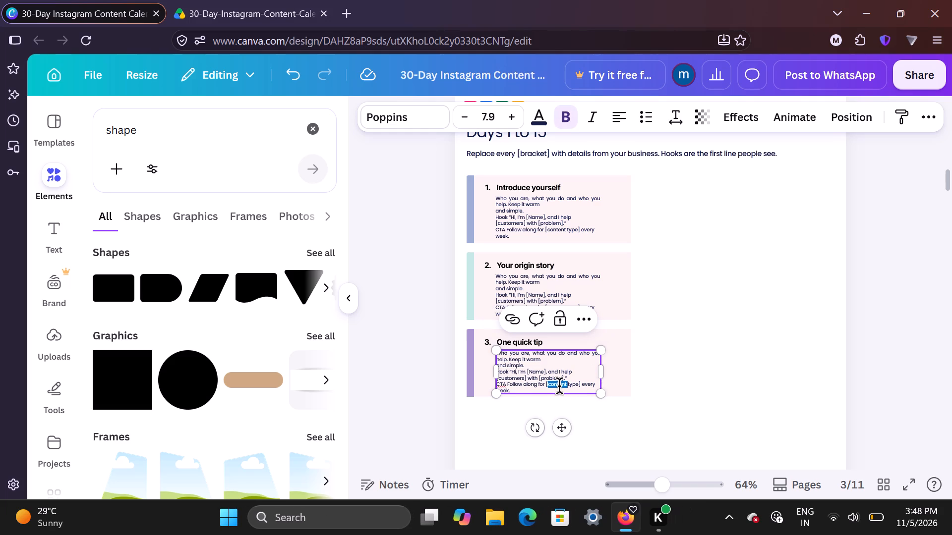
left_click_drag(516, 391, 506, 341)
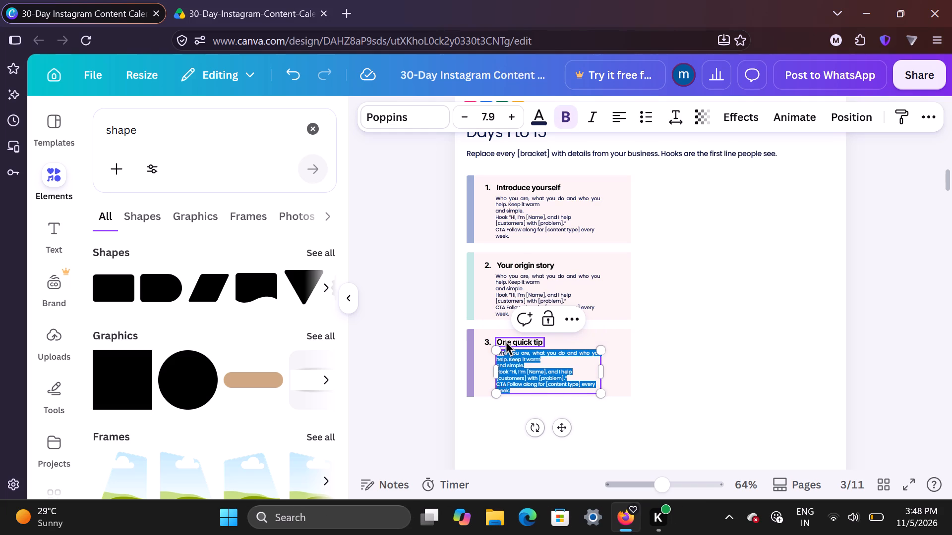
left_click_drag(506, 341, 499, 356)
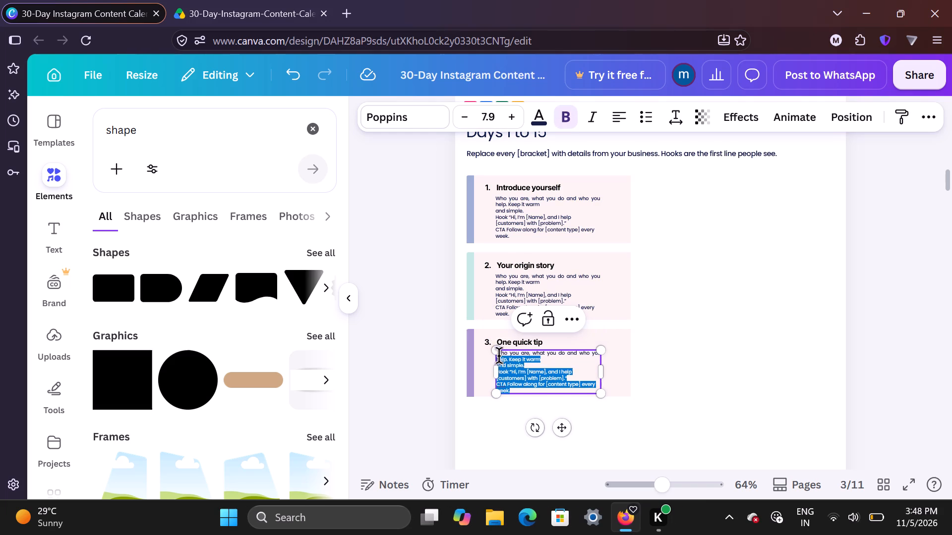
left_click_drag(499, 356, 572, 354)
left_click_drag(572, 354, 500, 354)
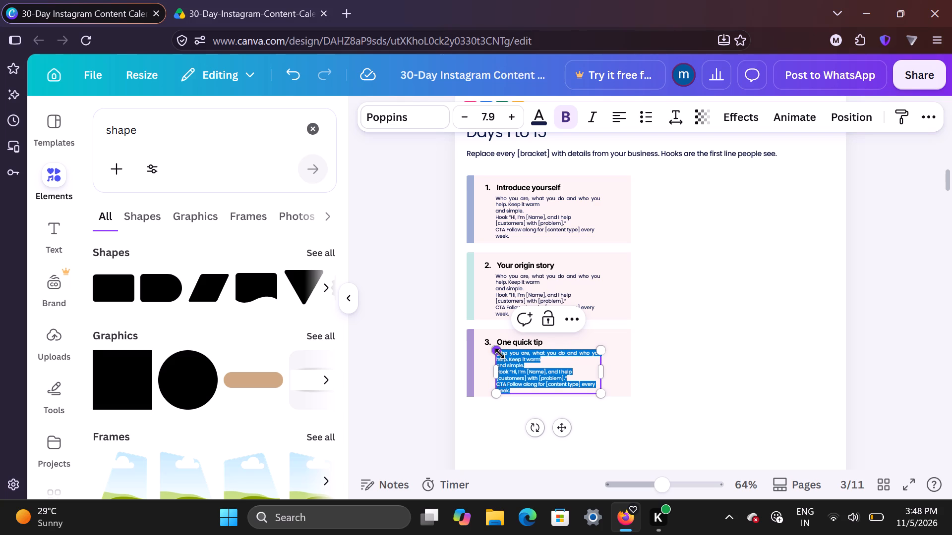
left_click_drag(500, 354, 512, 356)
key("BackSpace")
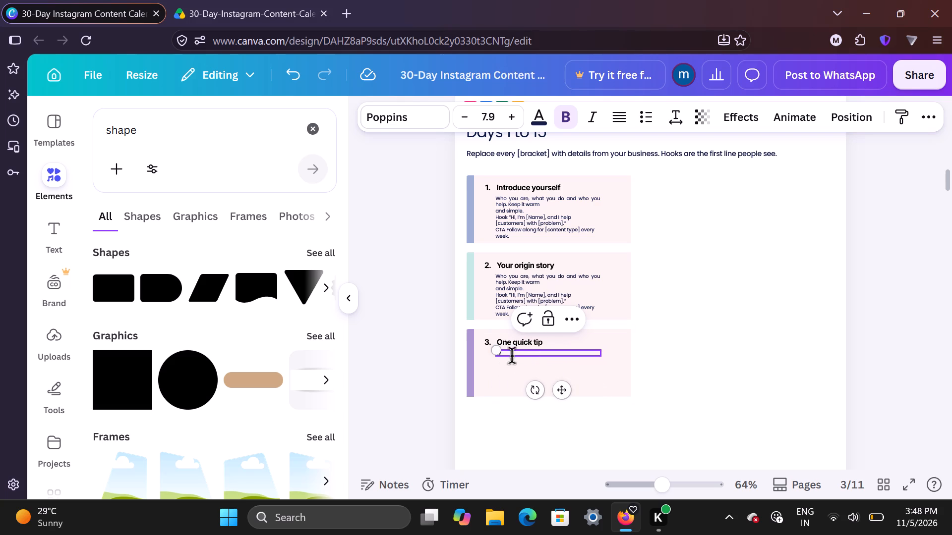
Fill the third box's body with the description, Hook and CTA copied from entry 4, "Behind the scenes", on page 4 of the ebook PDF in Google Drive.
left_click_drag(512, 356, 262, 0)
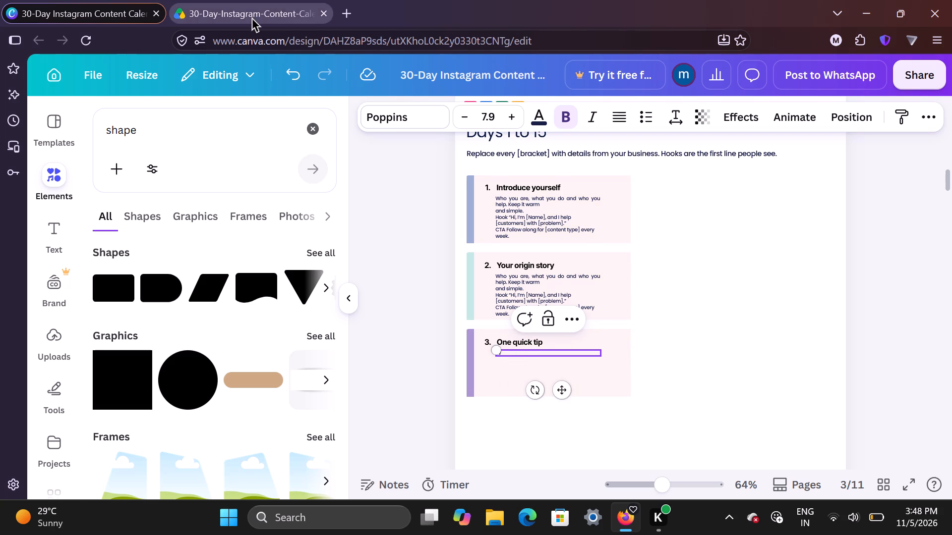
left_click(252, 18)
scroll(380, 327, "down", 2)
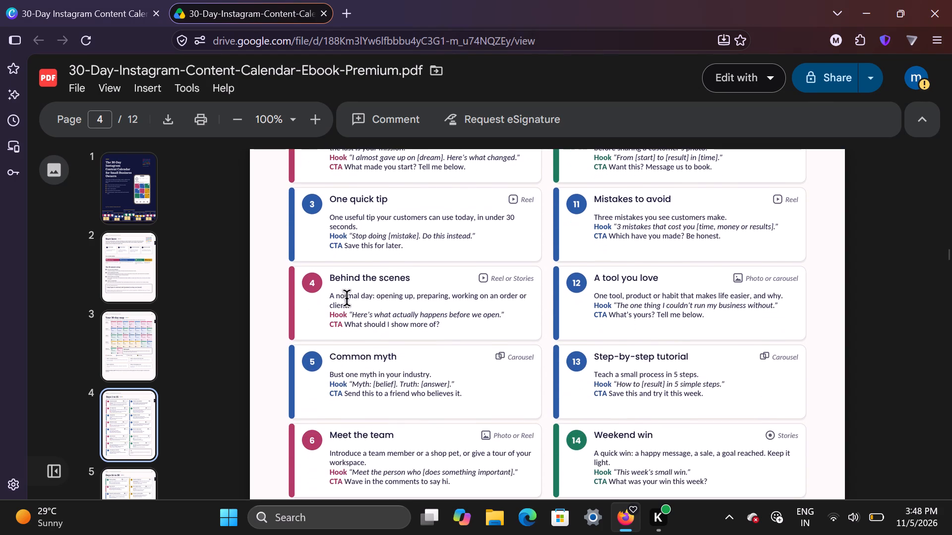
left_click_drag(332, 294, 485, 349)
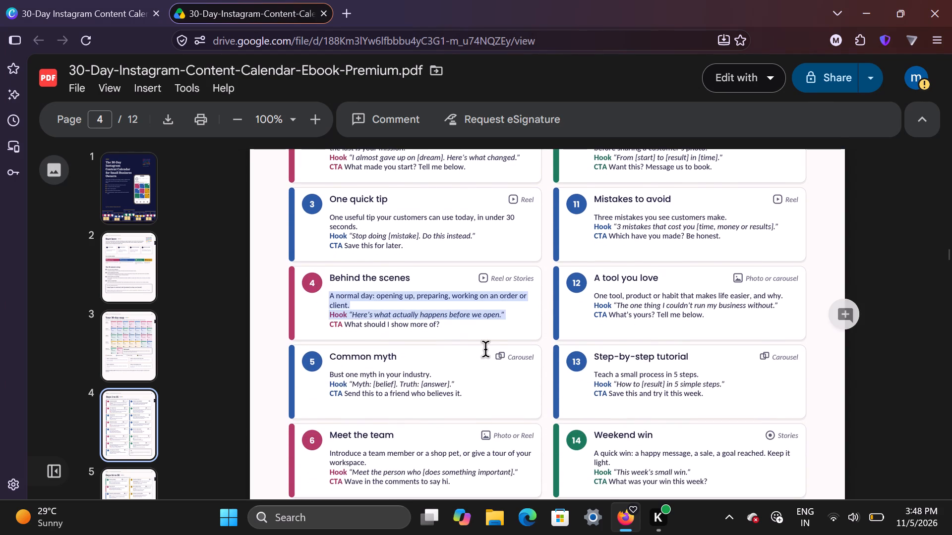
left_click_drag(485, 349, 524, 331)
left_click_drag(524, 331, 447, 332)
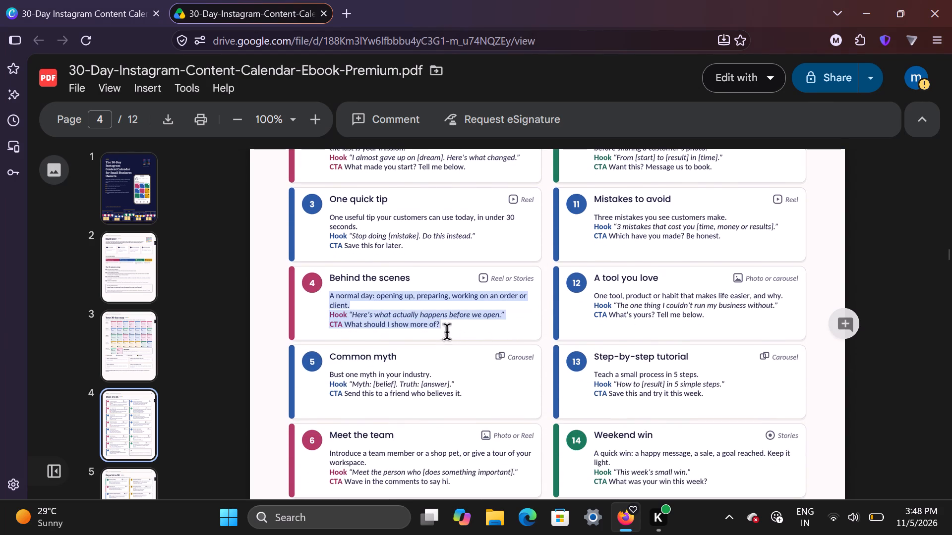
left_click_drag(447, 332, 444, 331)
key("ctrl+c")
left_click(444, 331)
left_click(125, 0)
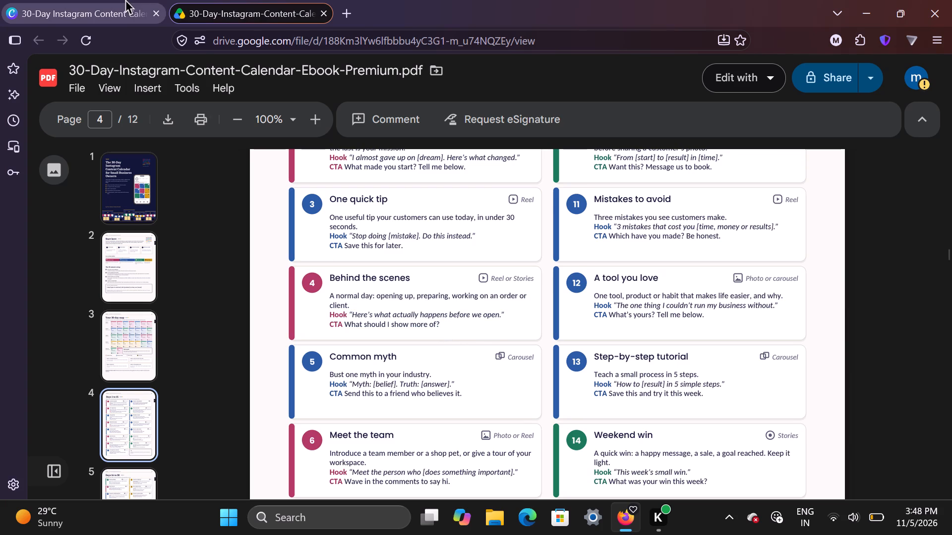
key("ctrl+v")
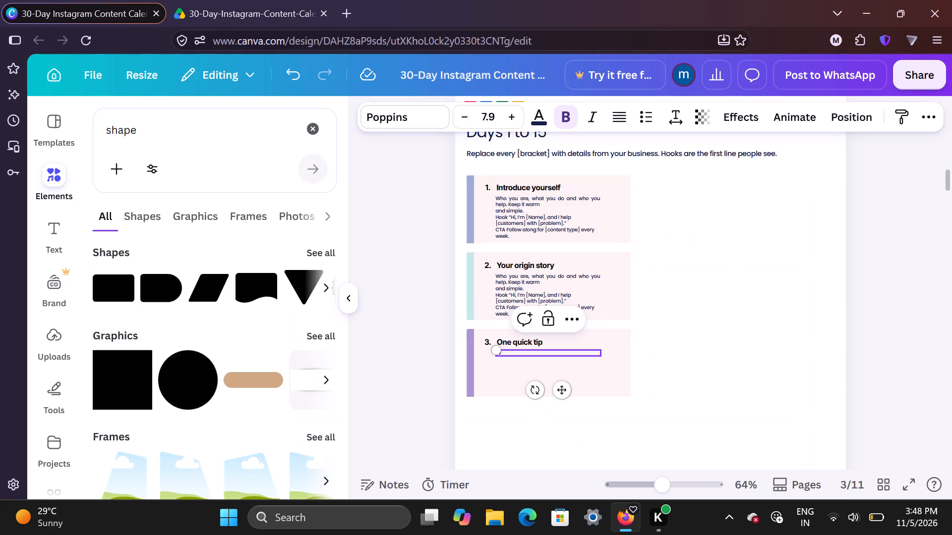
left_click(724, 388)
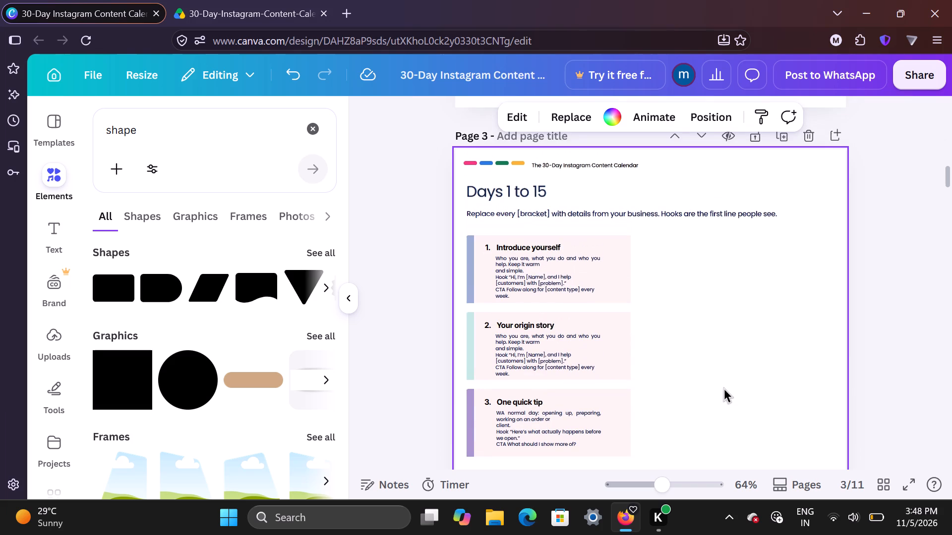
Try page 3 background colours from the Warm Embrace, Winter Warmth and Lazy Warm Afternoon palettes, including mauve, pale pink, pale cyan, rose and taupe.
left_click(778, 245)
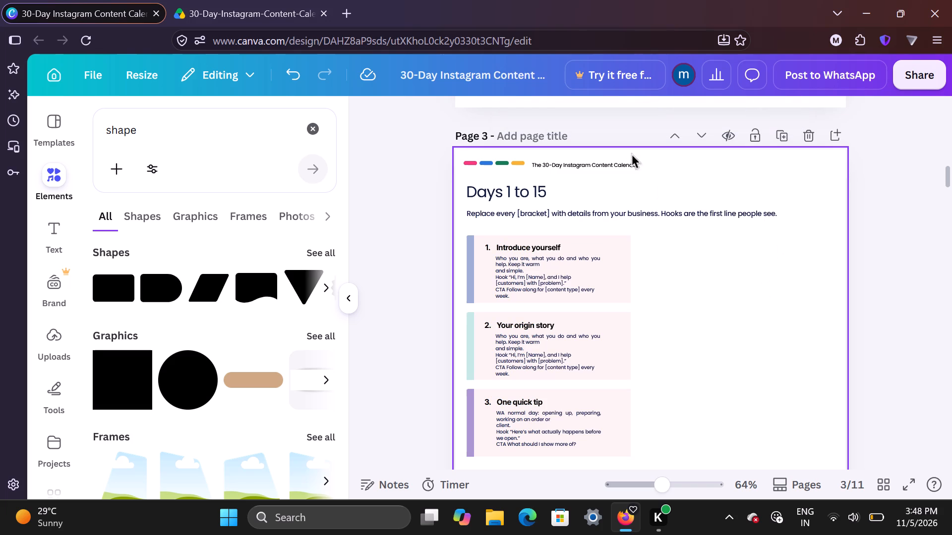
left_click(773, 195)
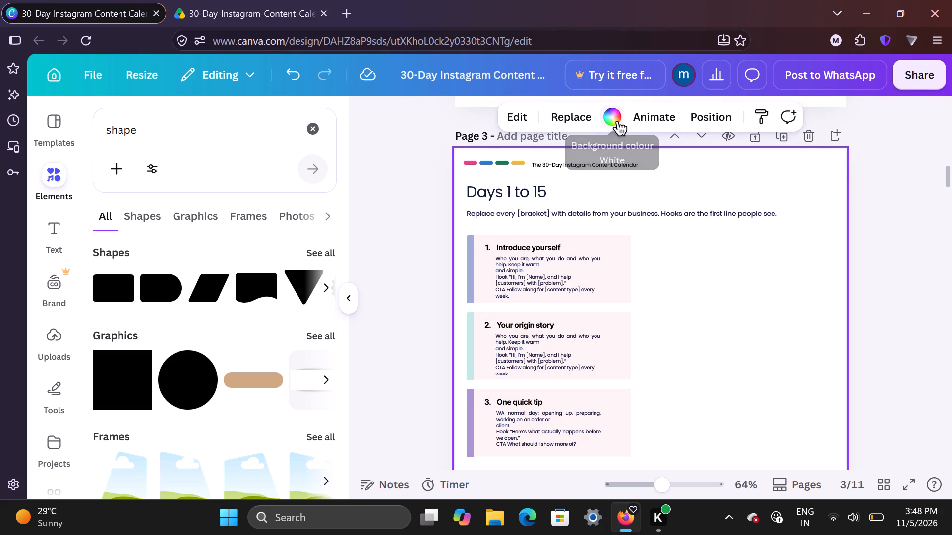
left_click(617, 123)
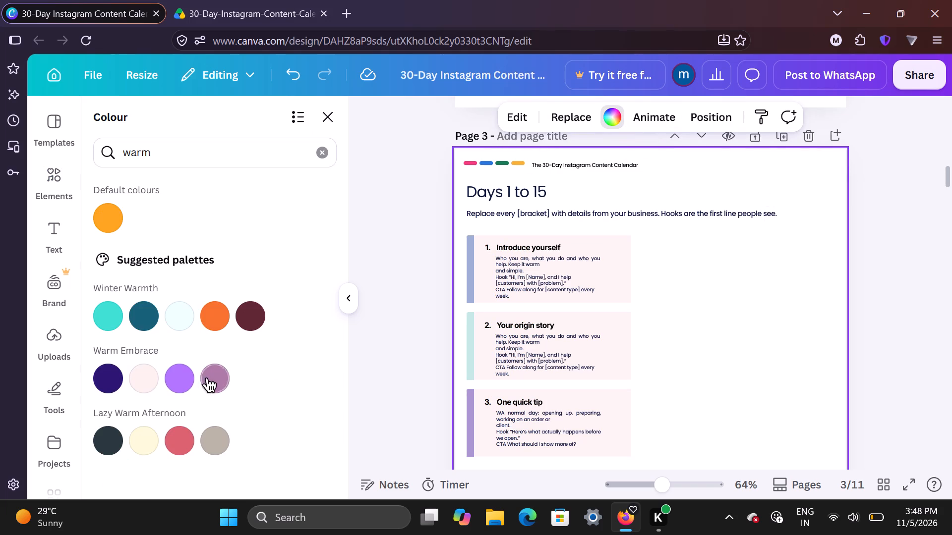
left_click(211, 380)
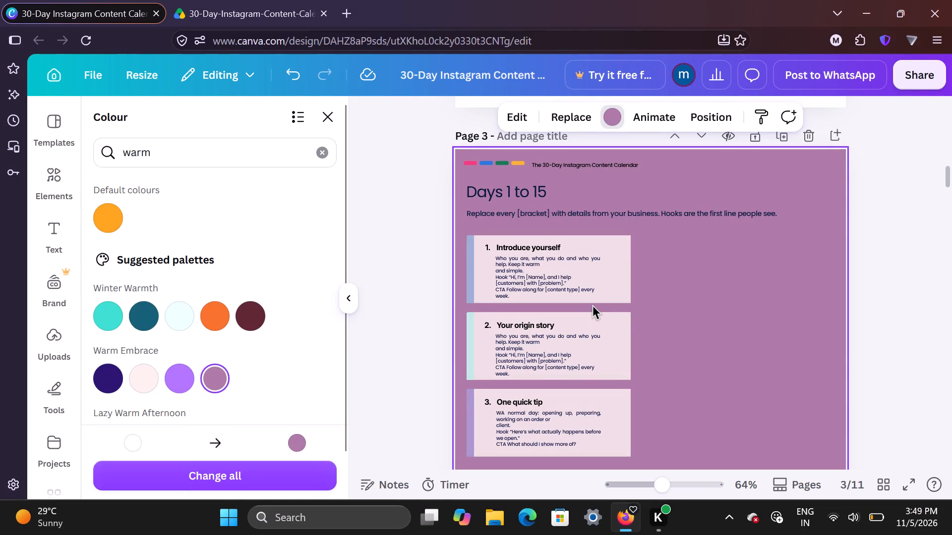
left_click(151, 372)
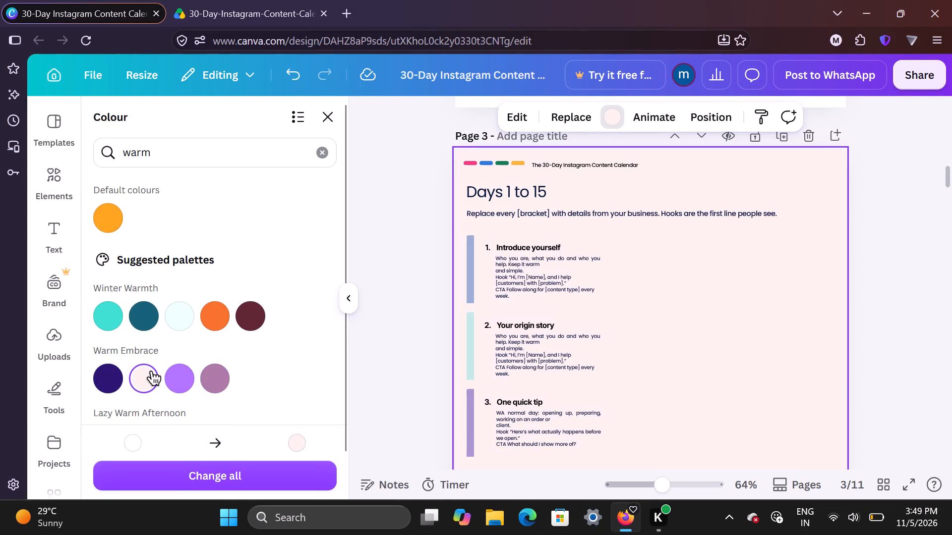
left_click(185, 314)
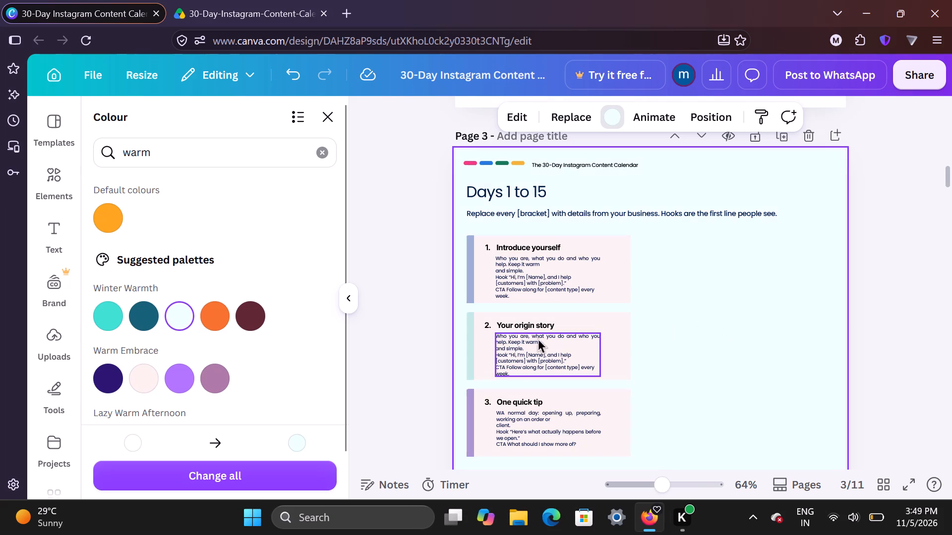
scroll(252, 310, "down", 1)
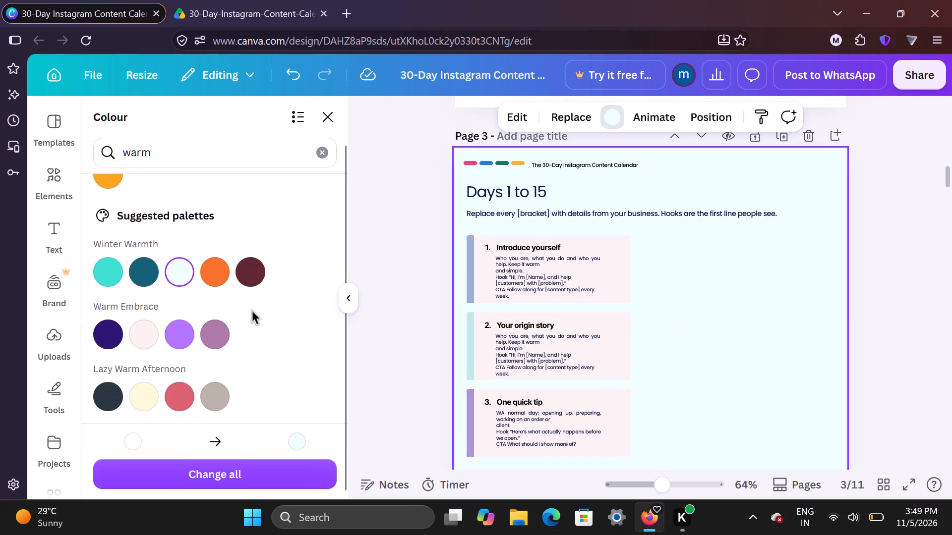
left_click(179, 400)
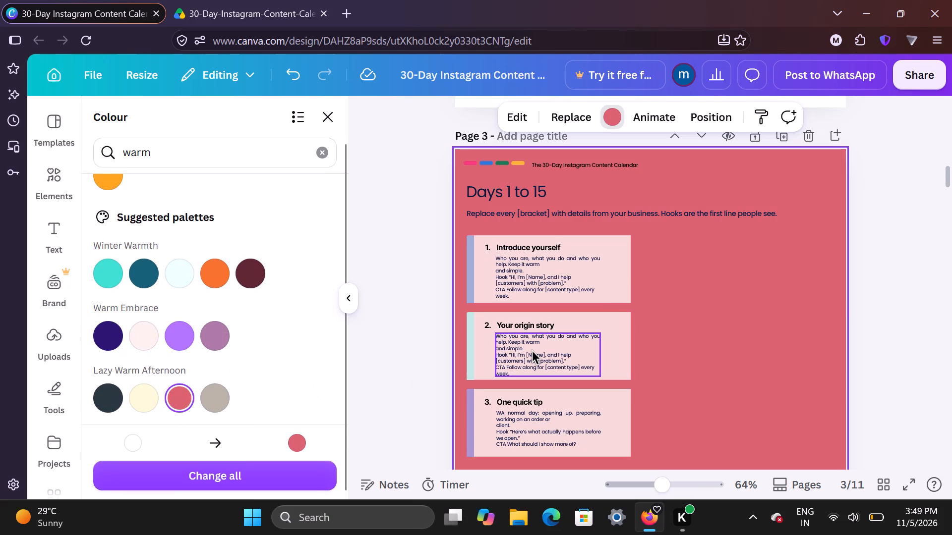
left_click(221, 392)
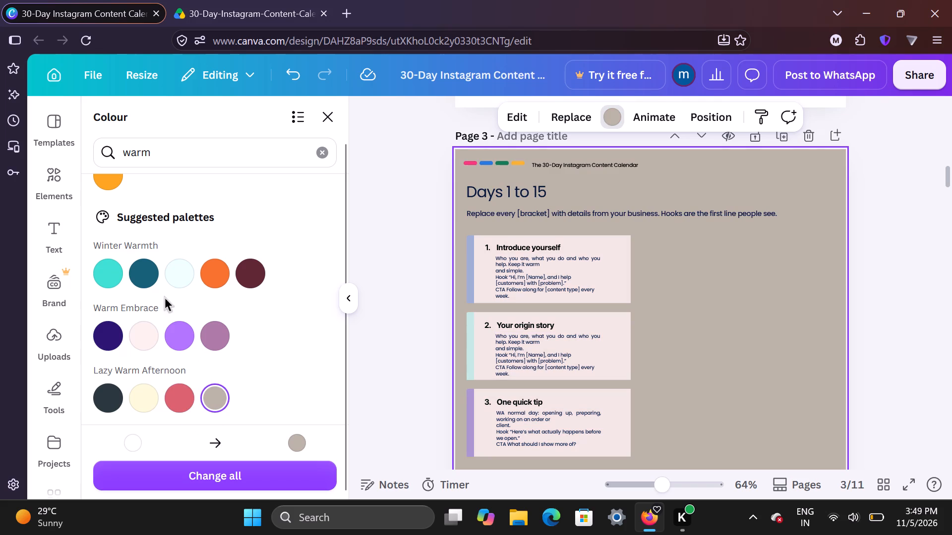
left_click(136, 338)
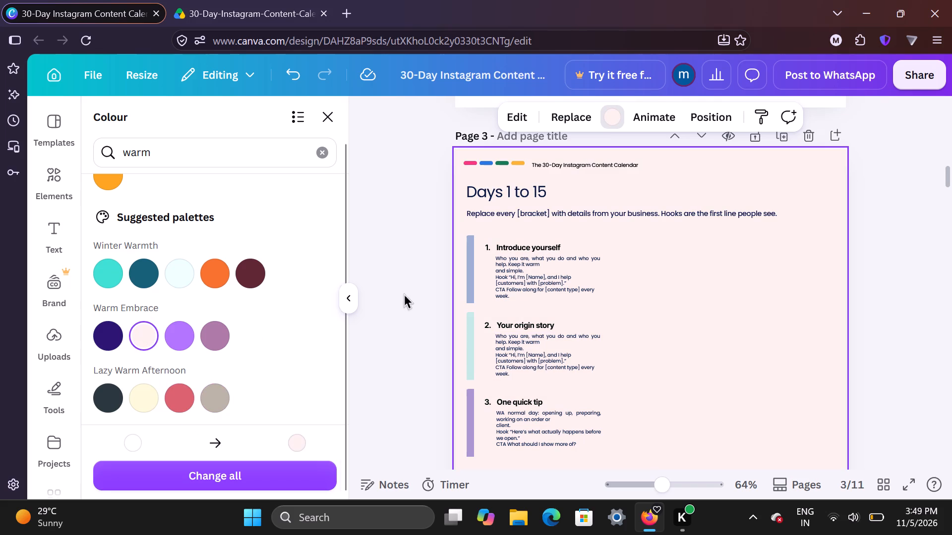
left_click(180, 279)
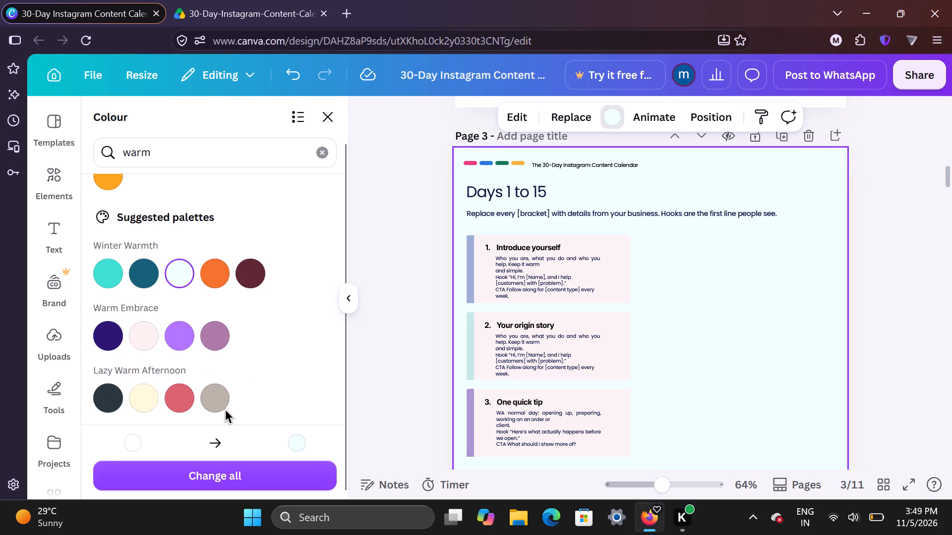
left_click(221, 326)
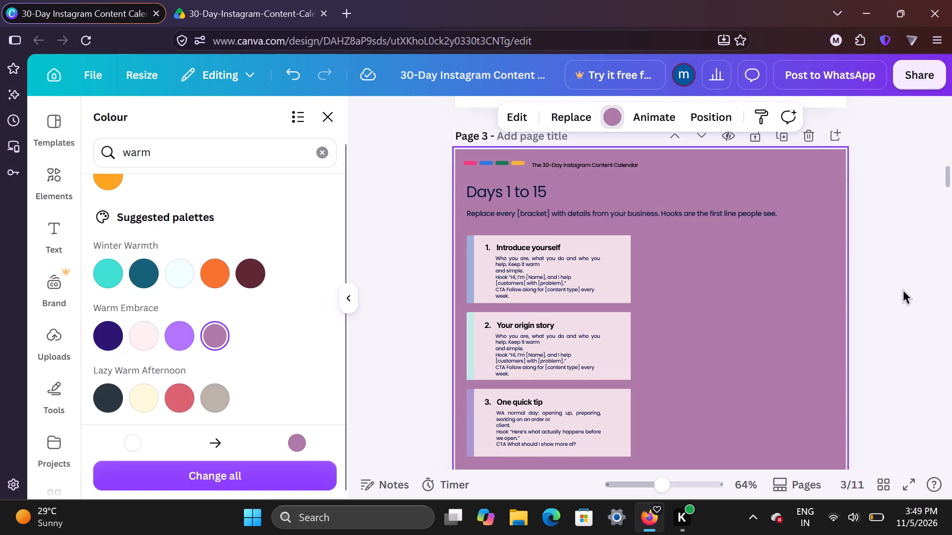
Clear the "warm" colour search and set the page 3 background to a light sky blue already used in the design.
scroll(903, 290, "left", 1)
scroll(903, 290, "up", 3)
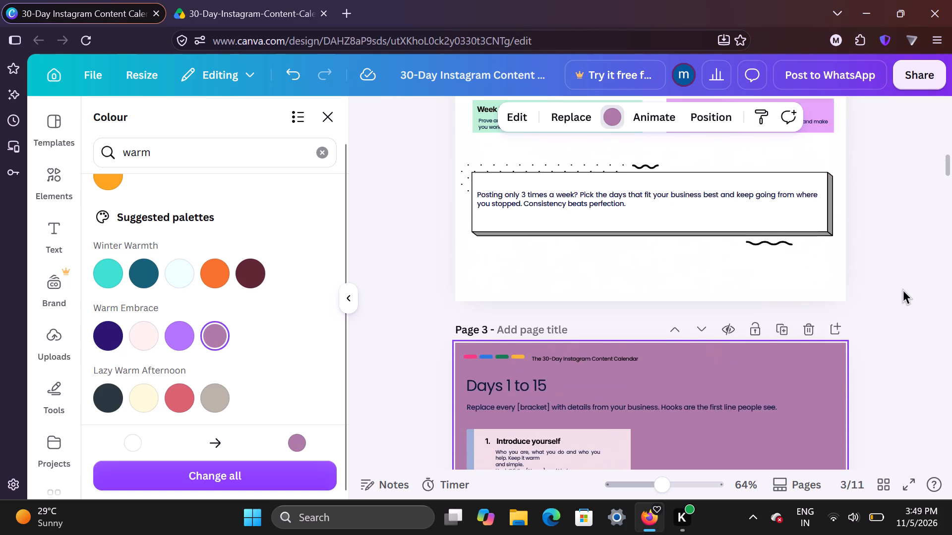
scroll(903, 290, "up", 2)
scroll(903, 290, "down", 7)
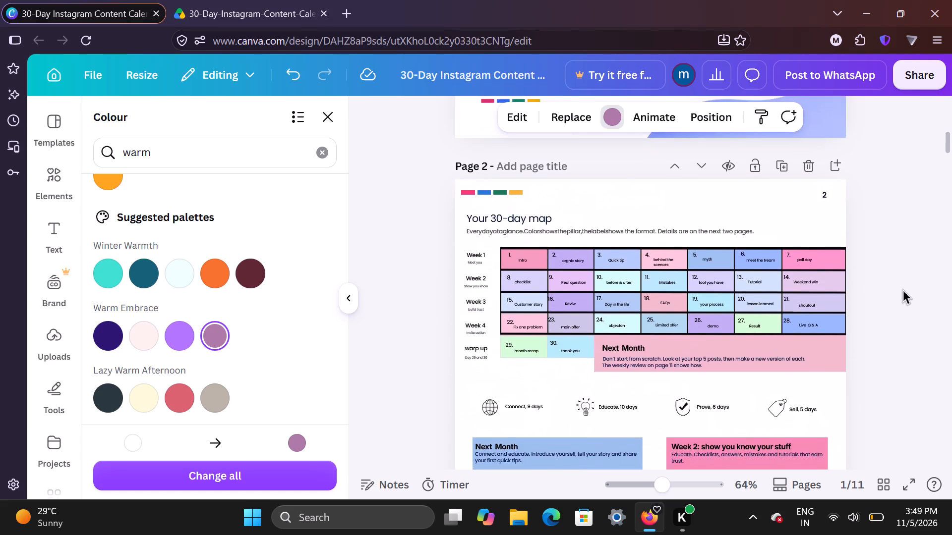
scroll(903, 290, "down", 5)
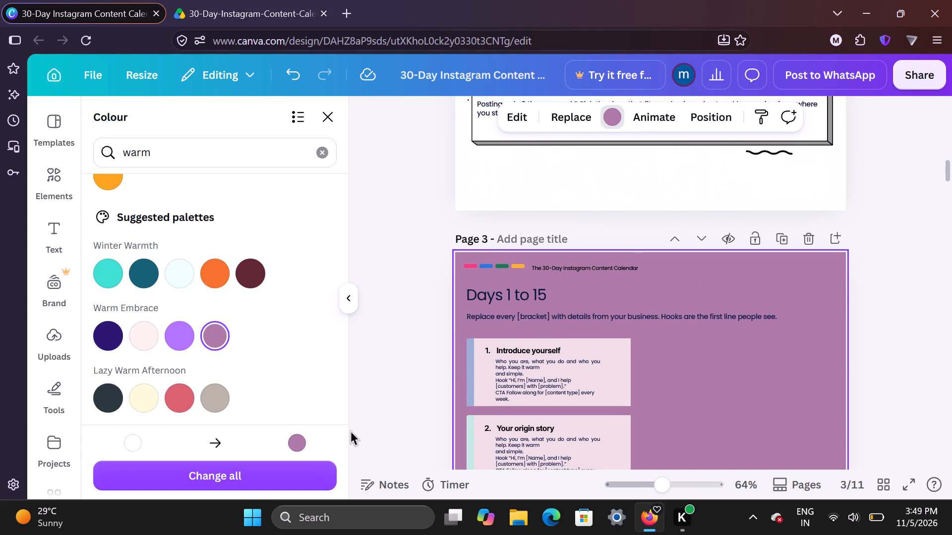
scroll(157, 247, "up", 1)
left_click_drag(159, 265, 265, 147)
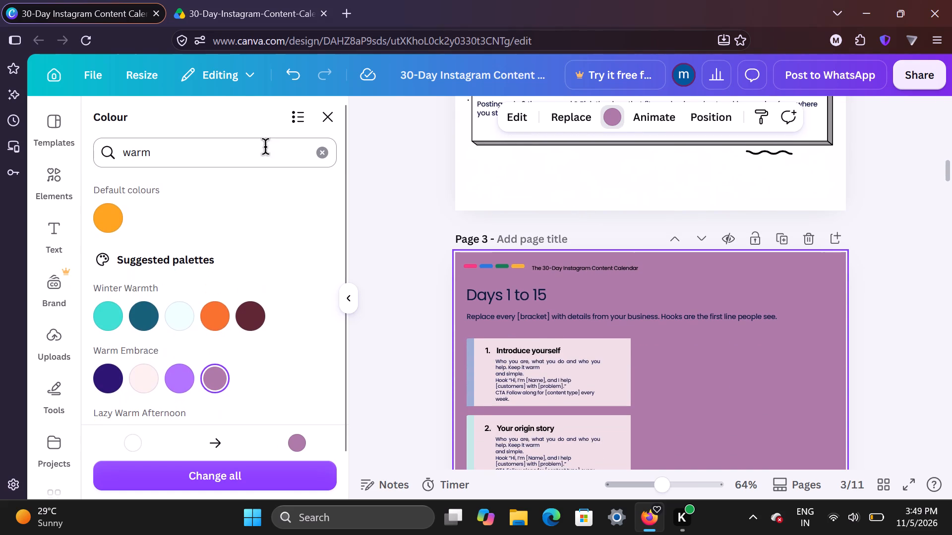
left_click_drag(265, 147, 328, 154)
left_click(328, 154)
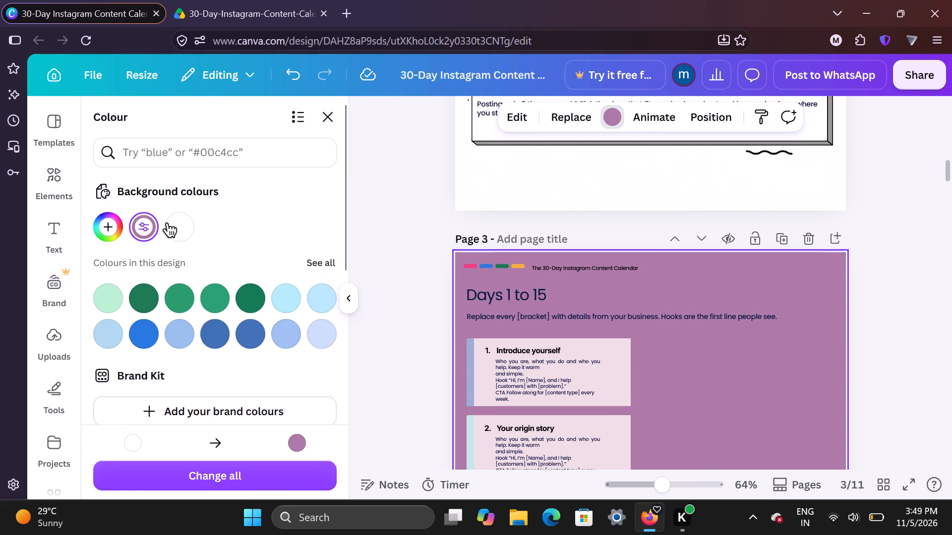
left_click(277, 292)
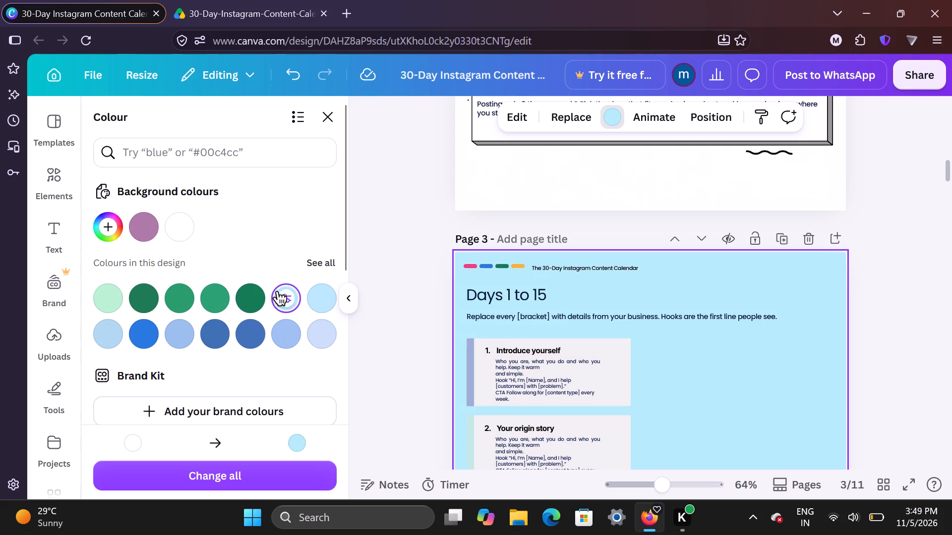
left_click(331, 310)
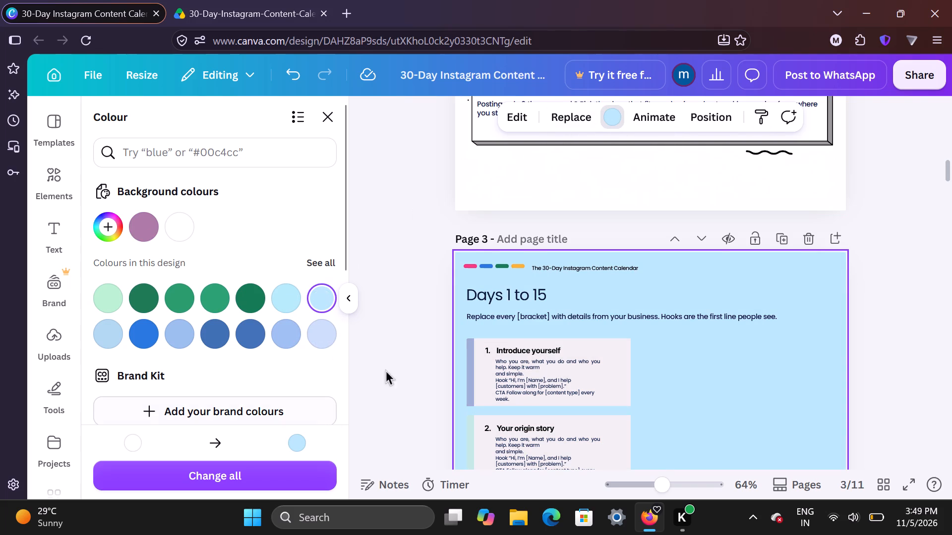
left_click(862, 255)
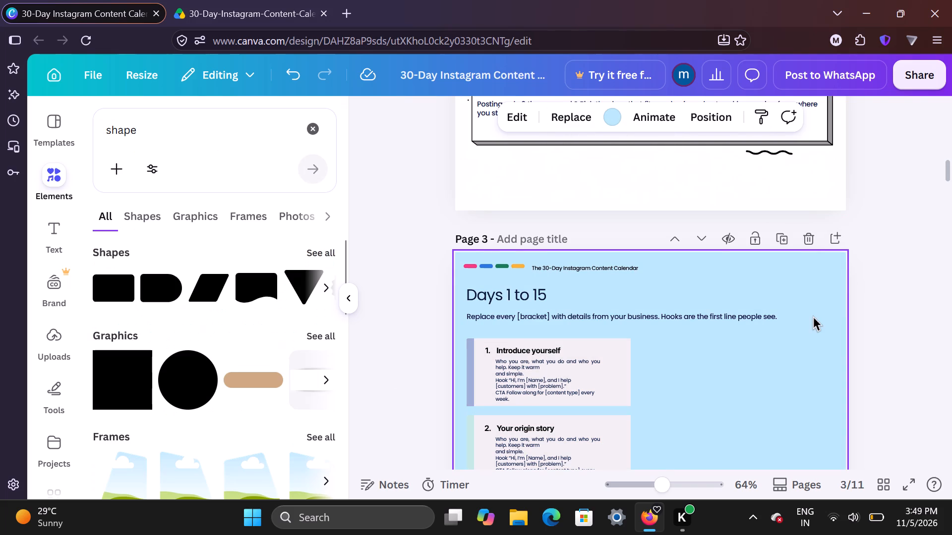
left_click(813, 317)
Duplicate the pale pink rectangle behind the "One quick tip" text in the third box.
scroll(813, 317, "down", 4)
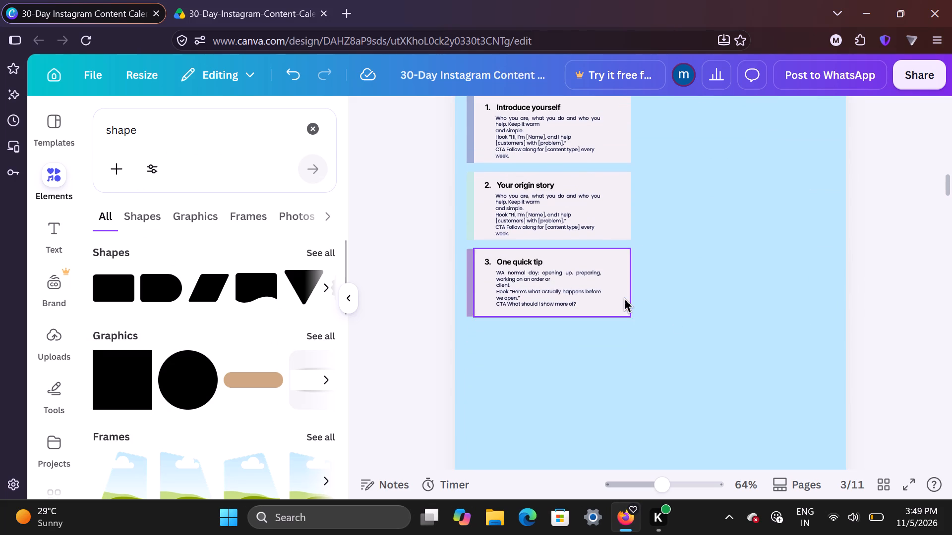
left_click(624, 295)
left_click(598, 209)
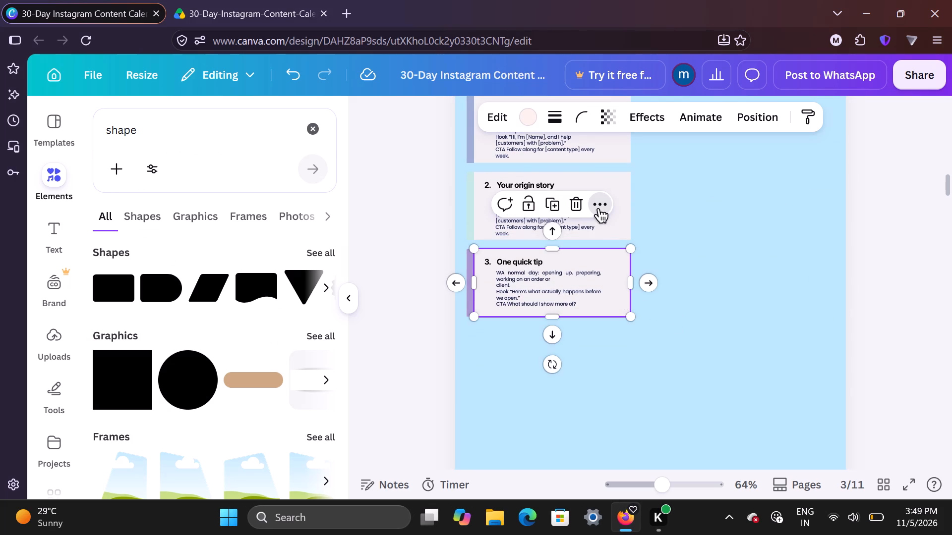
left_click(639, 313)
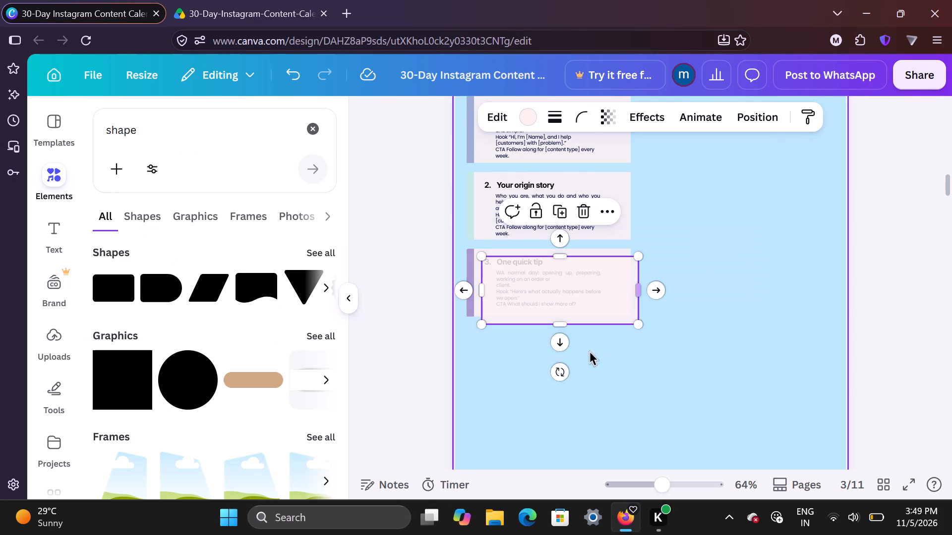
left_click_drag(557, 371, 560, 401)
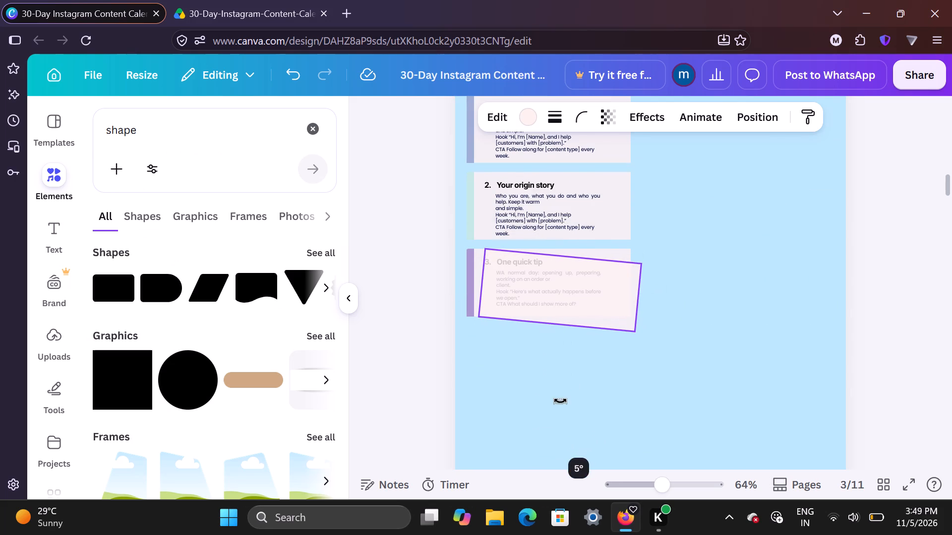
Straighten the tilted copy of the pale pink box and place it below the third box, aligned with the boxes above.
left_click_drag(560, 401, 550, 238)
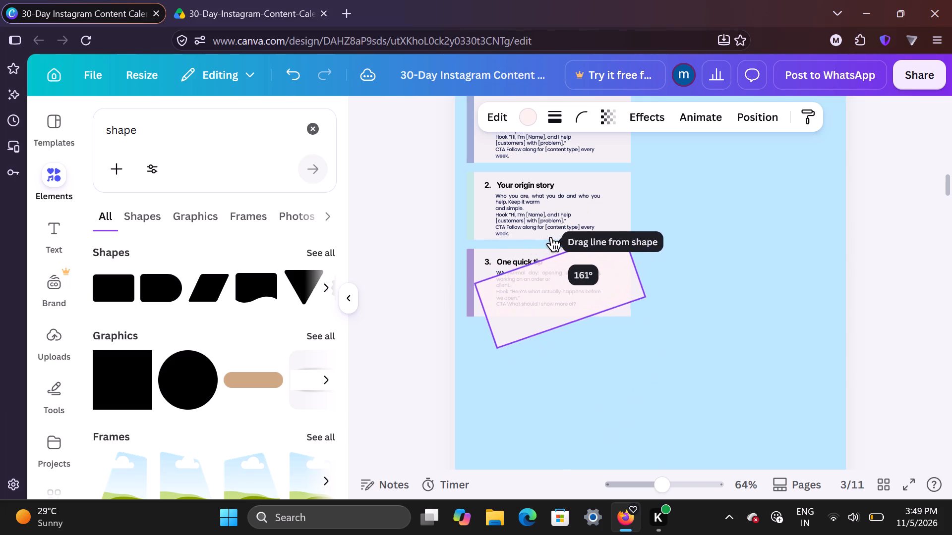
left_click_drag(550, 238, 566, 237)
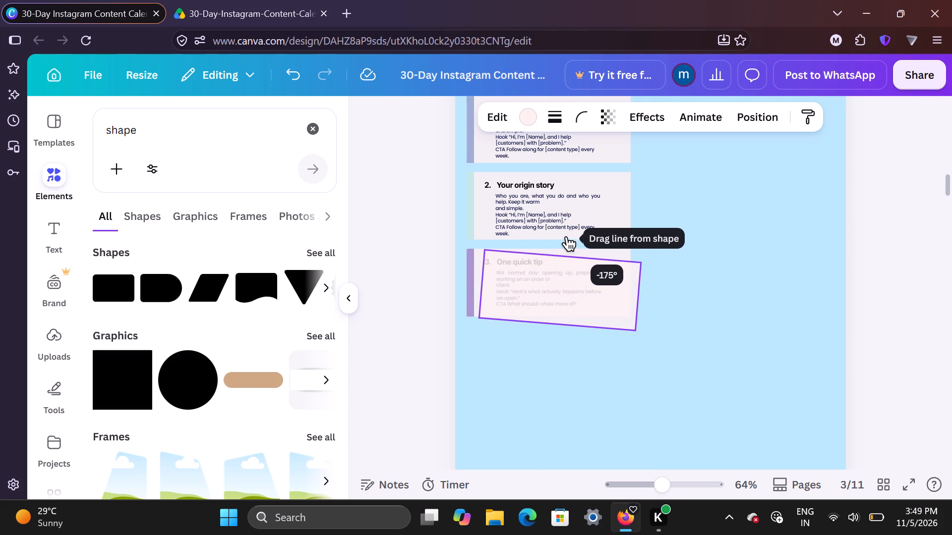
left_click_drag(566, 237, 595, 245)
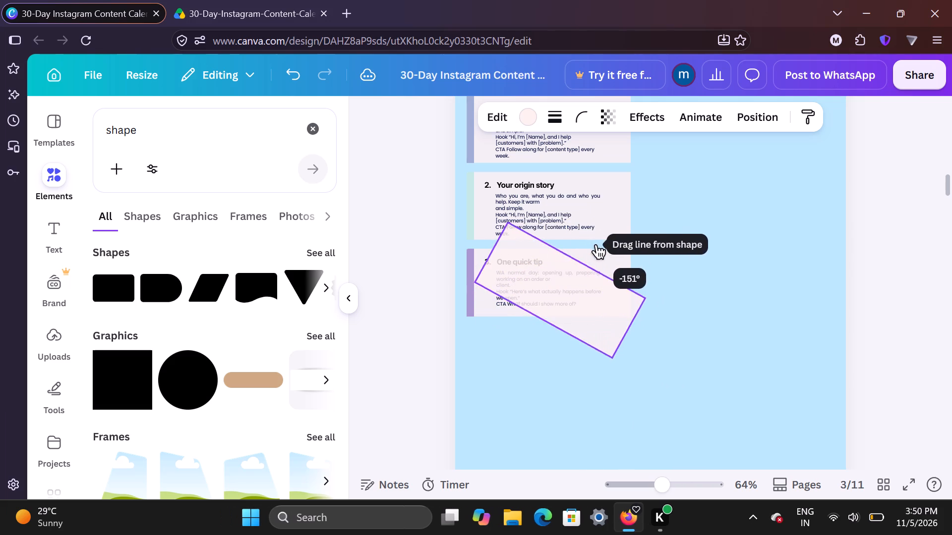
left_click_drag(595, 245, 564, 215)
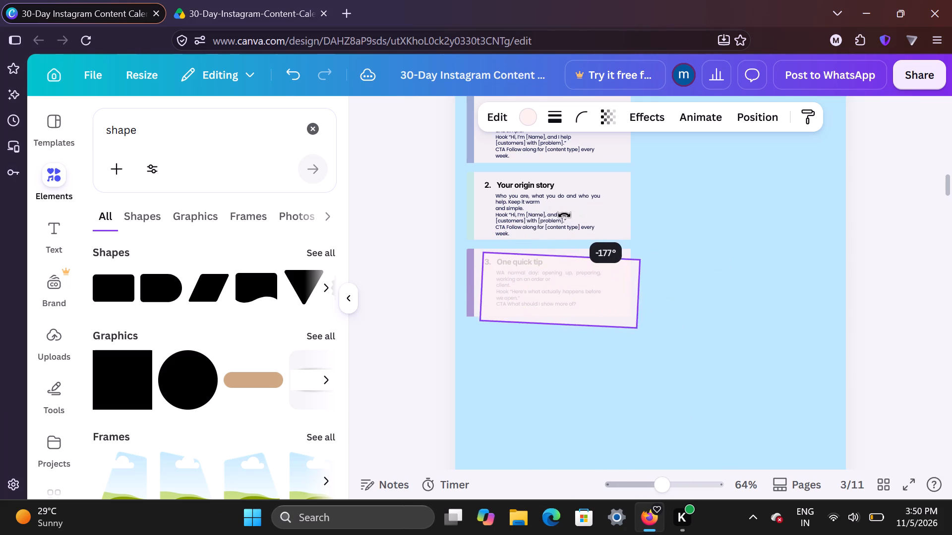
left_click_drag(564, 215, 563, 215)
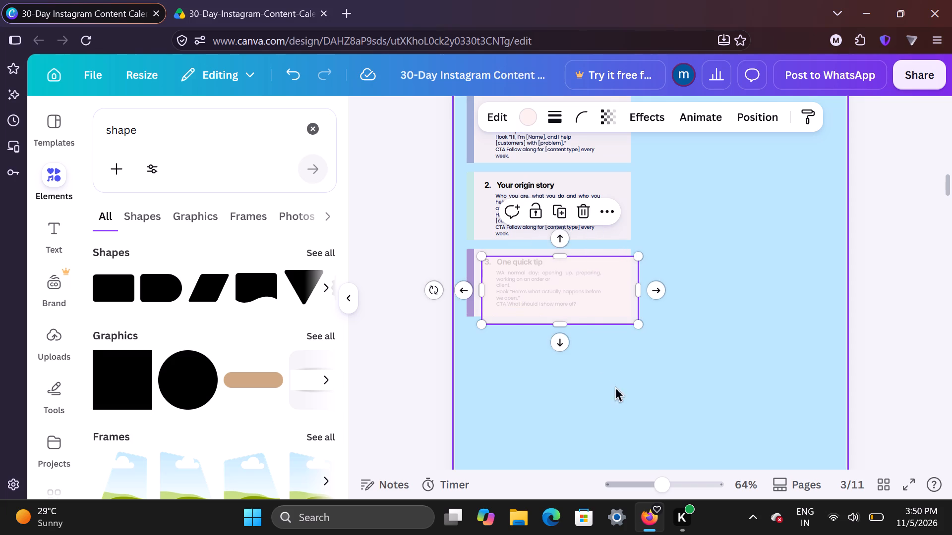
left_click_drag(585, 296, 578, 367)
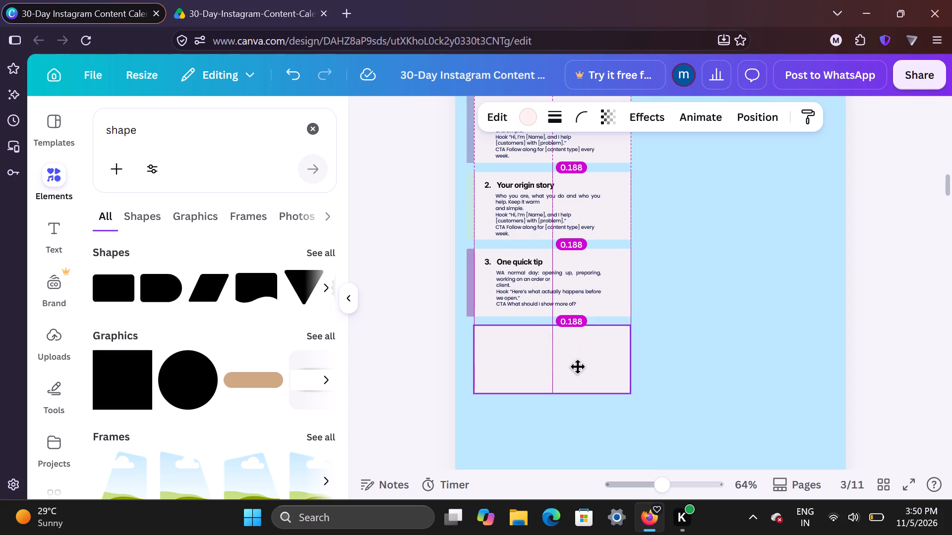
left_click_drag(578, 367, 578, 369)
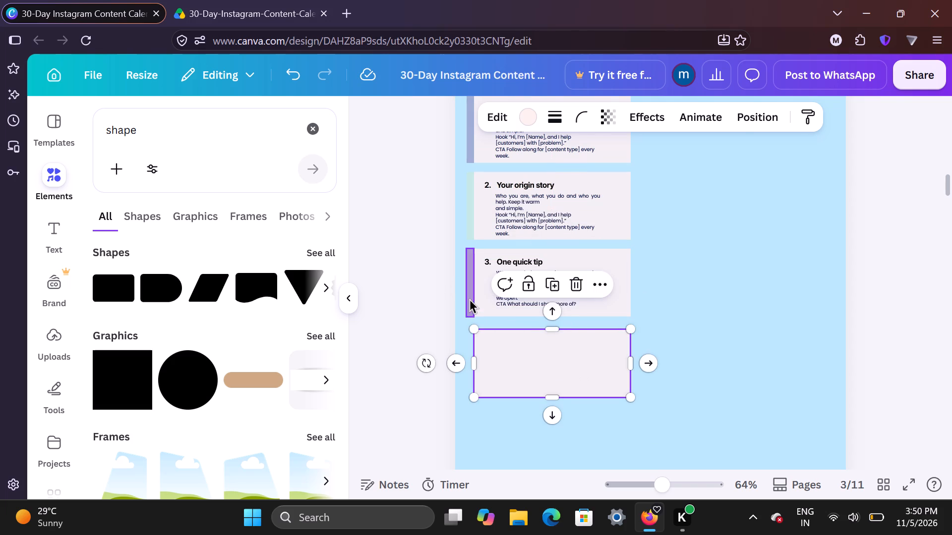
Duplicate the third box's purple stripe and place the copy flush along the left edge of the empty fourth box.
left_click(470, 299)
left_click(522, 225)
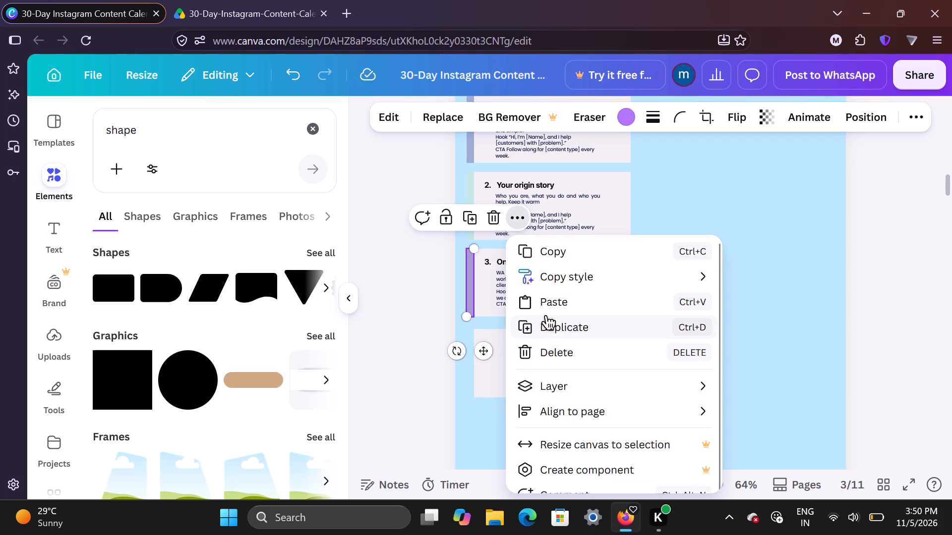
left_click(550, 319)
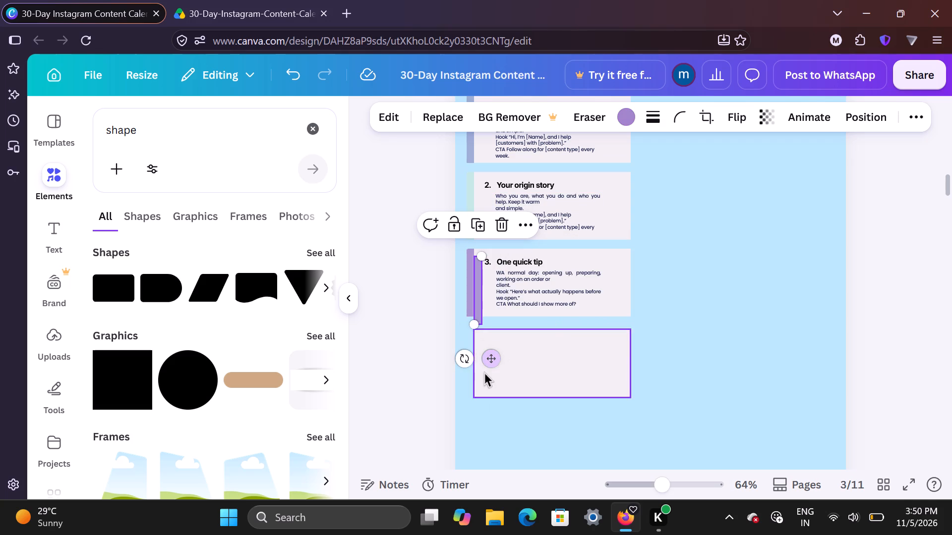
left_click_drag(492, 361, 482, 409)
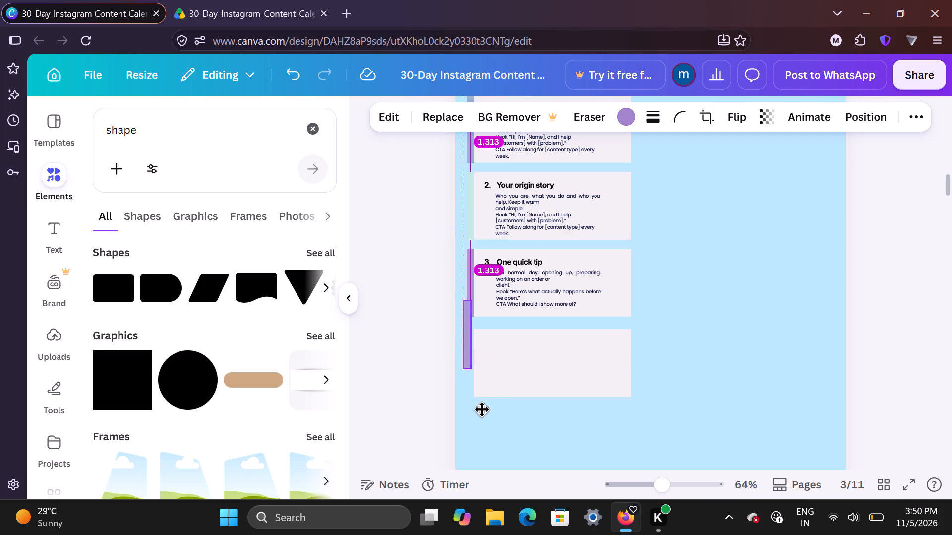
left_click_drag(482, 409, 486, 421)
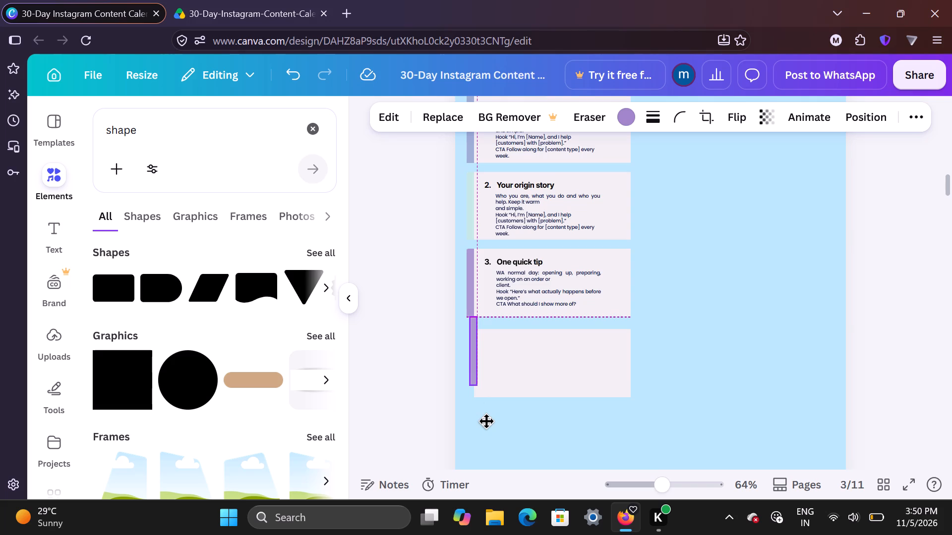
left_click_drag(486, 421, 486, 429)
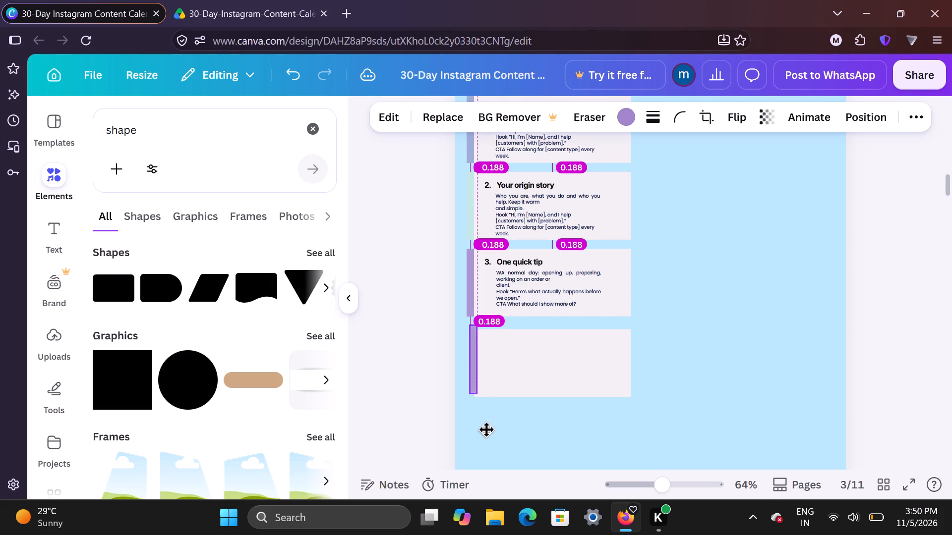
left_click_drag(486, 429, 486, 432)
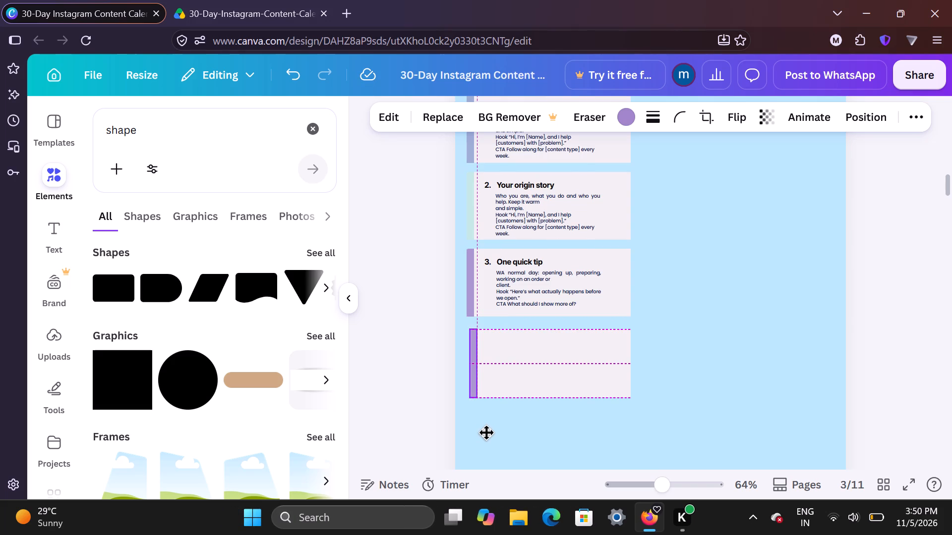
left_click_drag(486, 432, 483, 432)
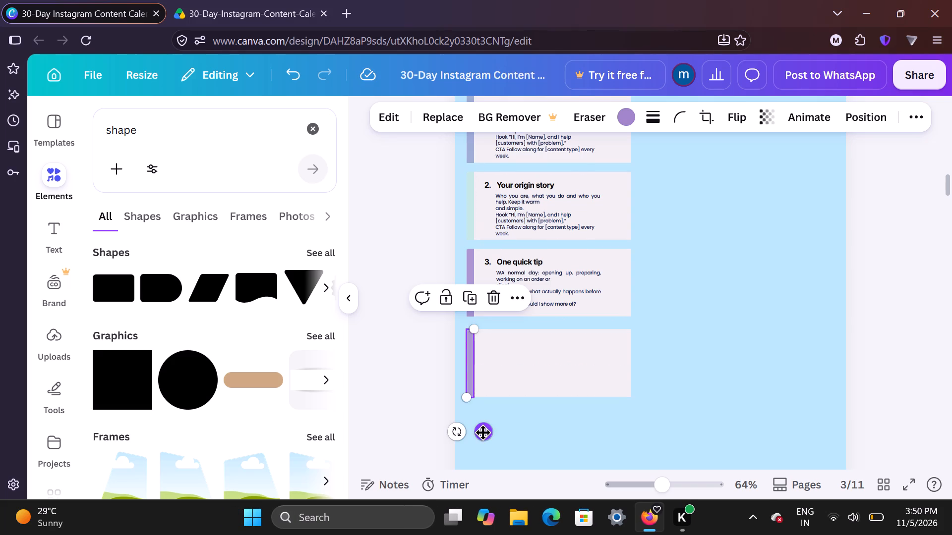
left_click(697, 382)
Duplicate the "One quick tip" heading and place the copy at the top of the fourth box, aligned with the heading above.
scroll(697, 382, "up", 1)
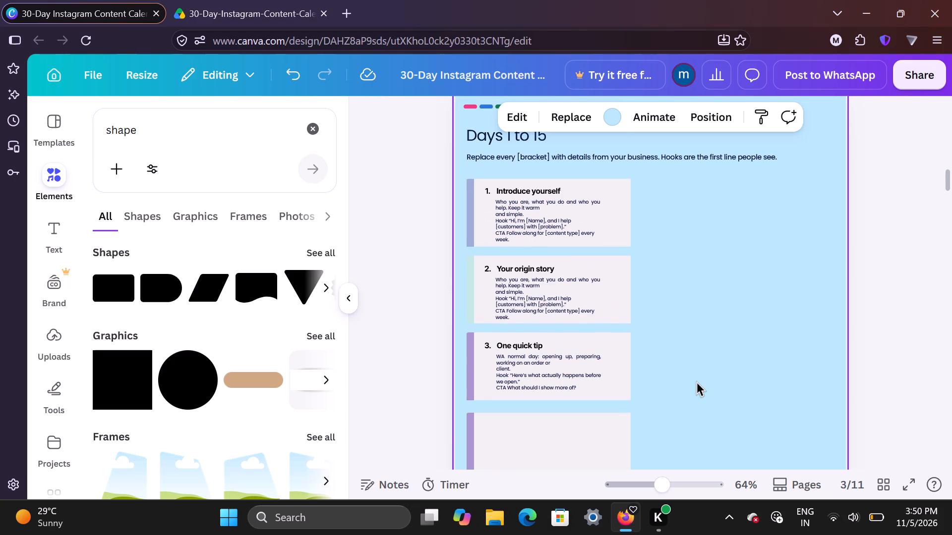
scroll(646, 411, "down", 1)
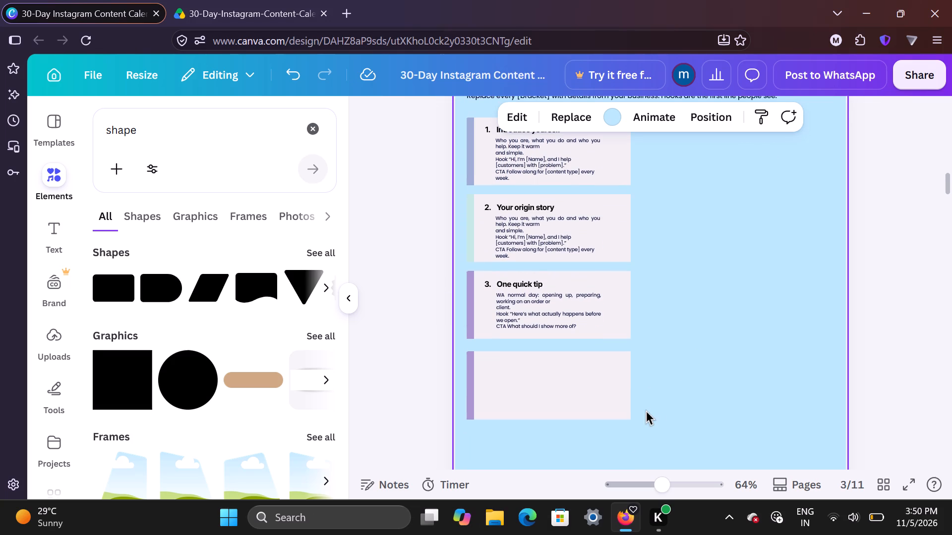
scroll(646, 411, "down", 1)
left_click(513, 283)
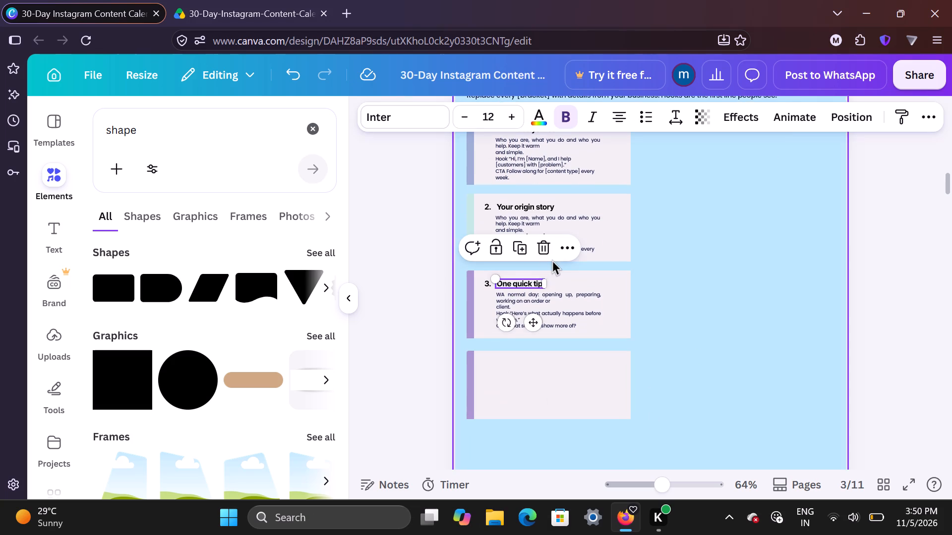
left_click(570, 242)
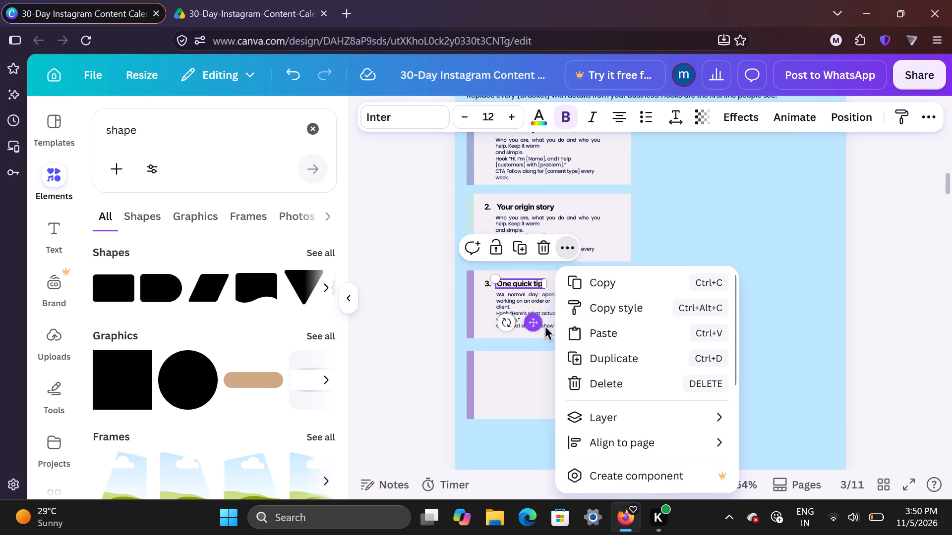
left_click(590, 353)
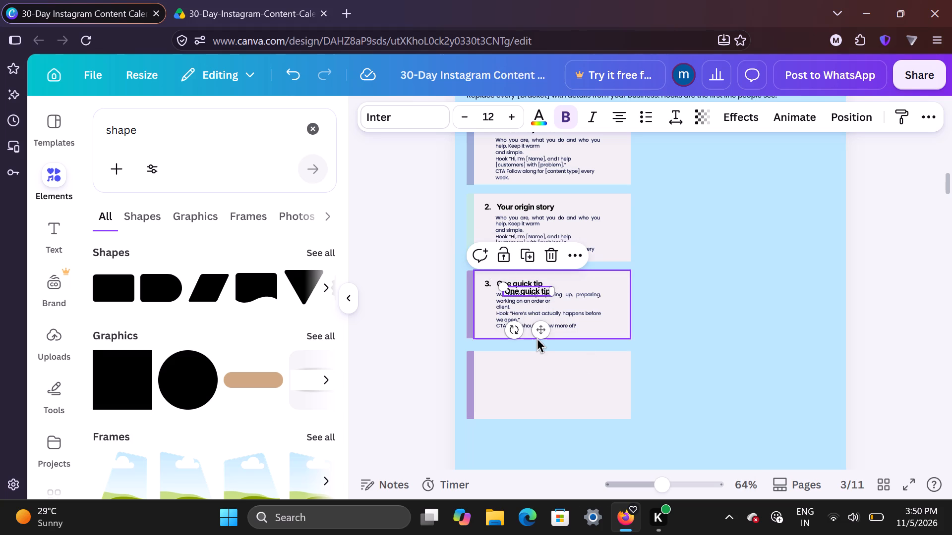
left_click_drag(539, 329, 522, 379)
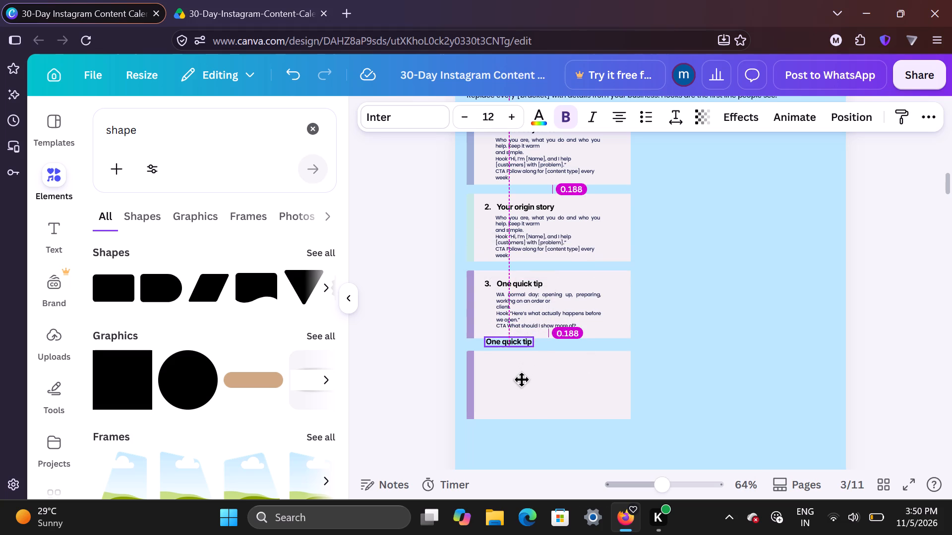
left_click_drag(522, 379, 535, 397)
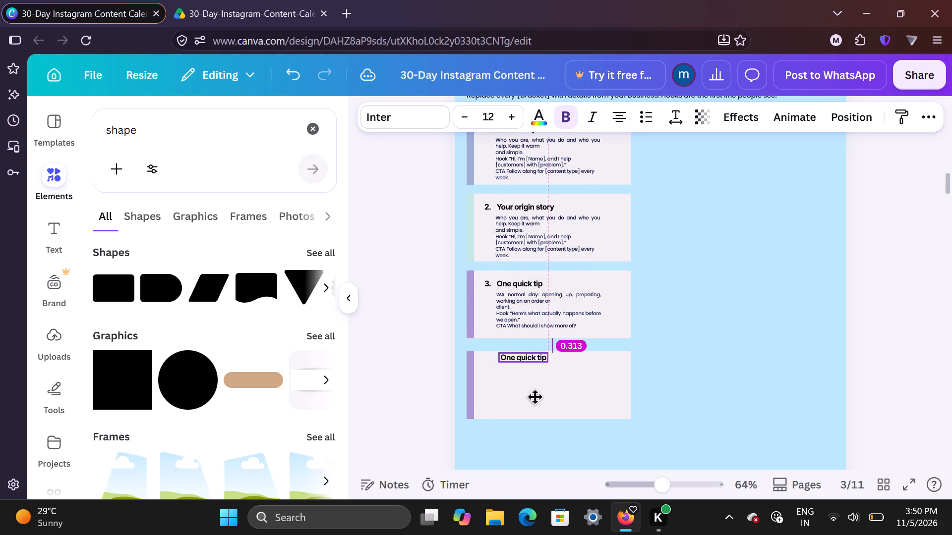
left_click_drag(535, 397, 533, 397)
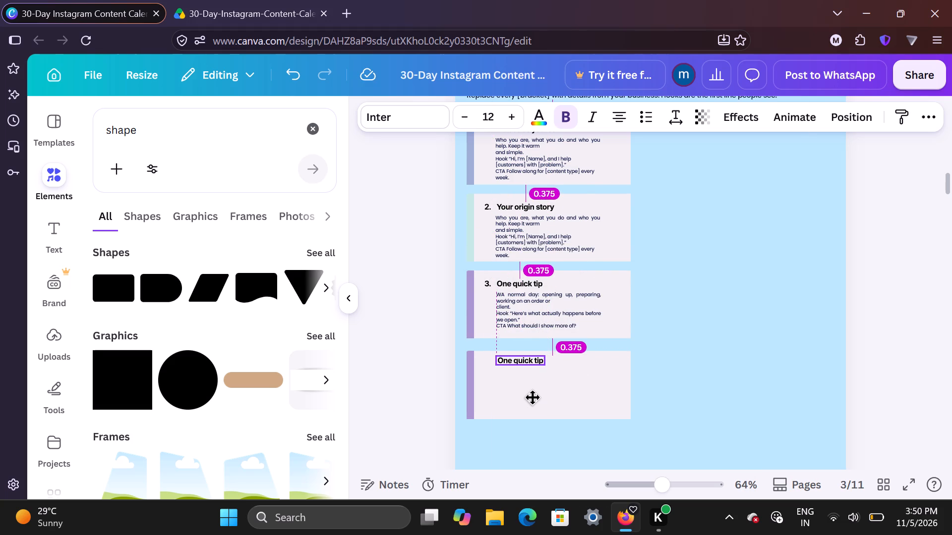
left_click_drag(533, 397, 535, 397)
Replace the fourth box's heading with "Behind the scenes" copied from the reference PDF, and widen its text box to fit one line.
left_click(236, 0)
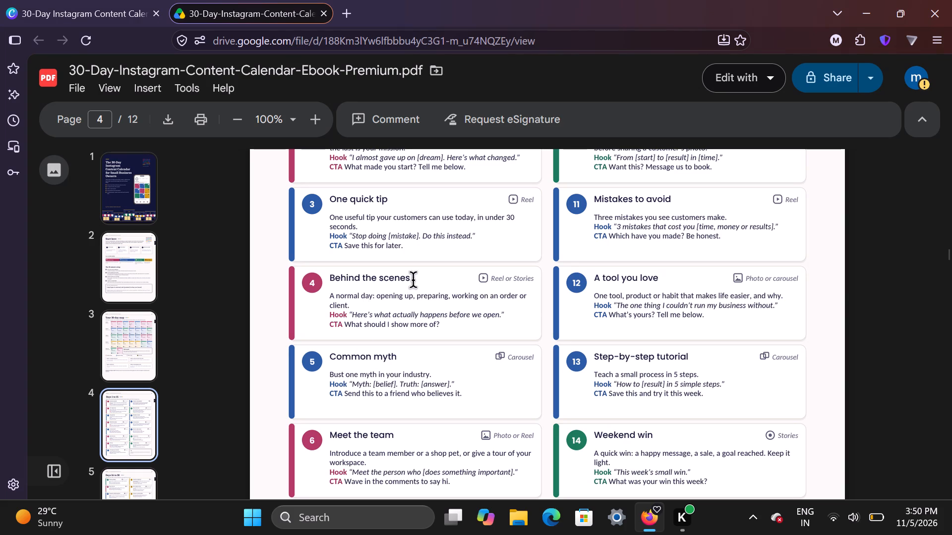
left_click_drag(413, 280, 301, 270)
key("ctrl+c")
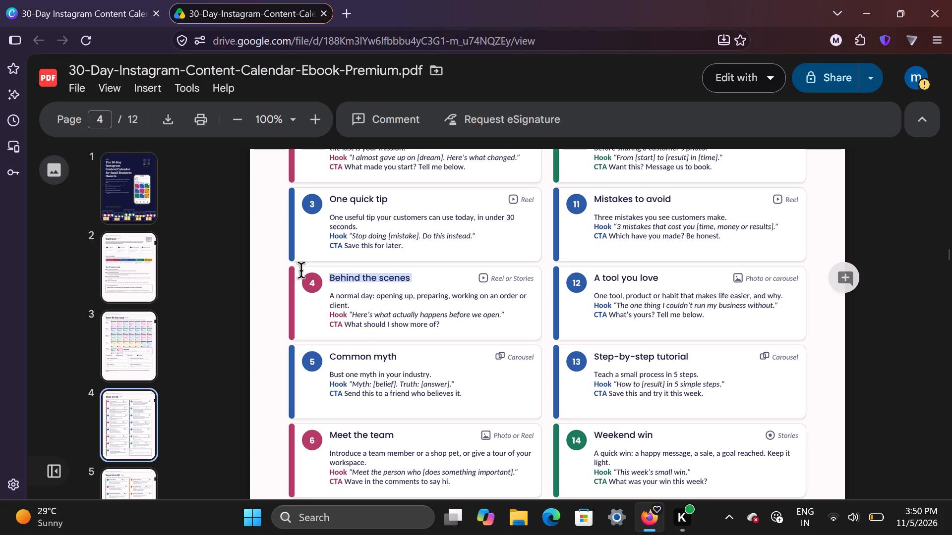
left_click(301, 270)
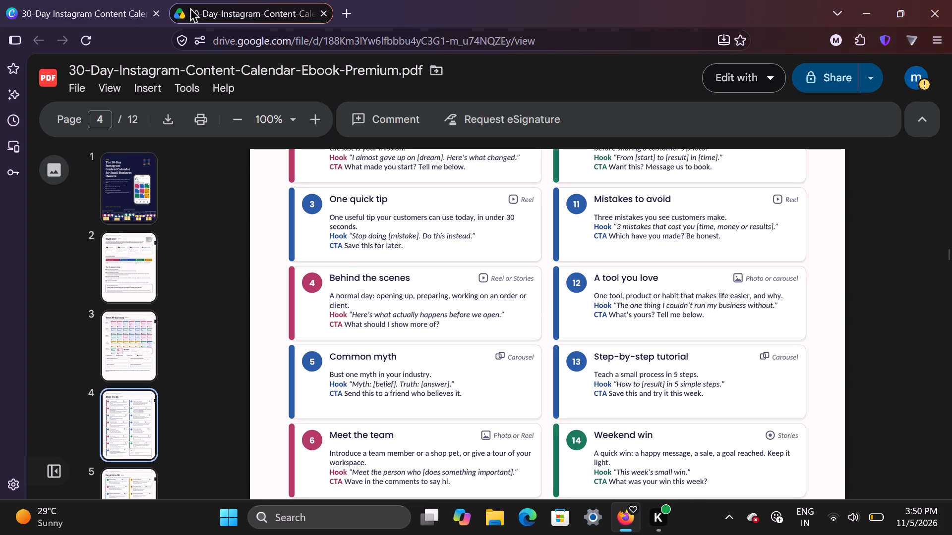
left_click(87, 0)
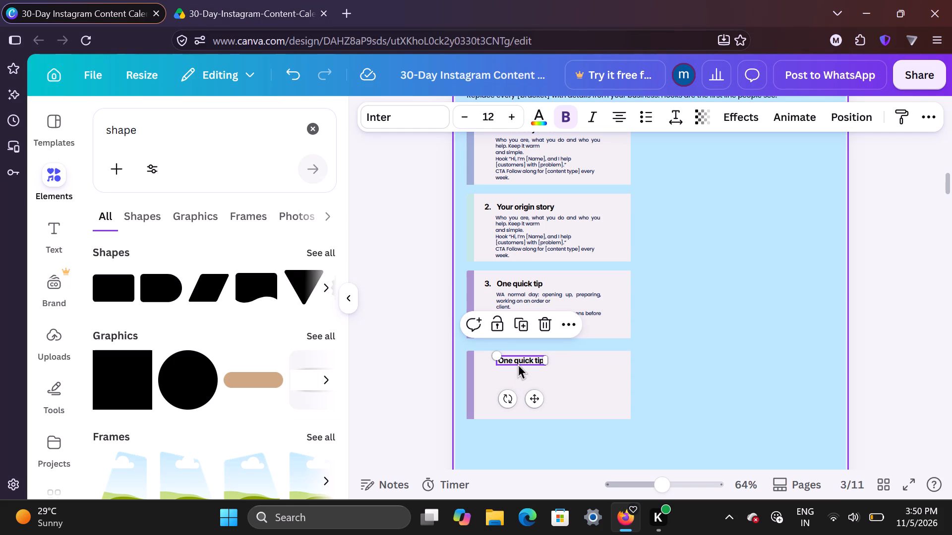
double_click(516, 362)
triple_click(516, 362)
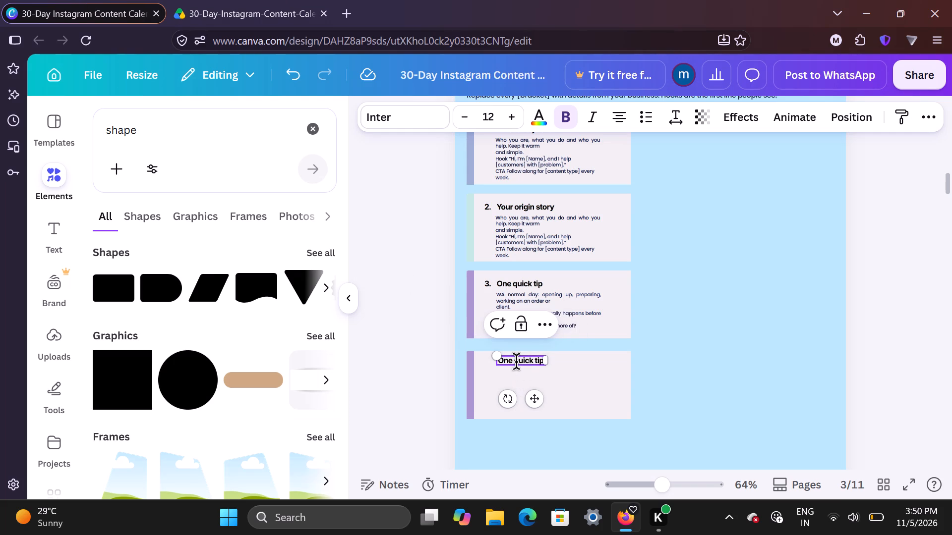
key("BackSpace")
key("Menu")
key("Menu")
key("Menu")
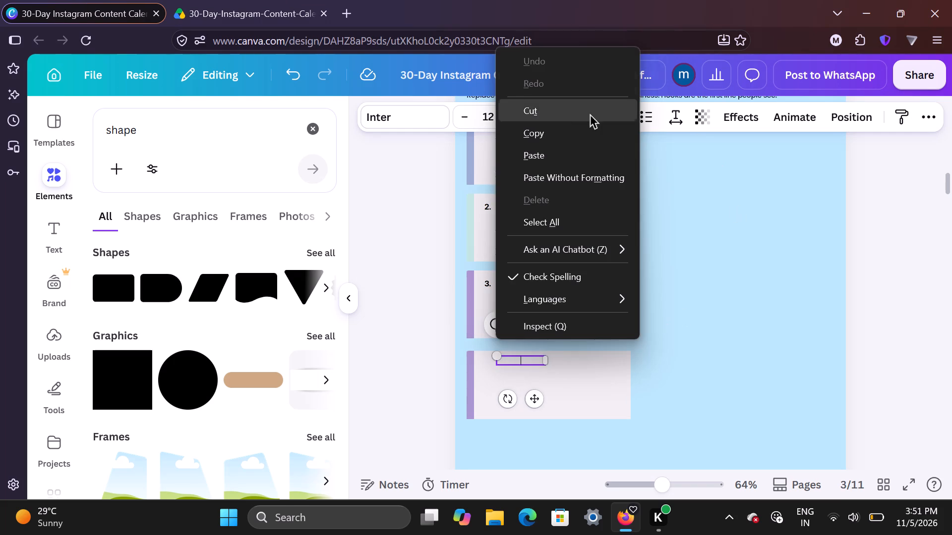
left_click(547, 147)
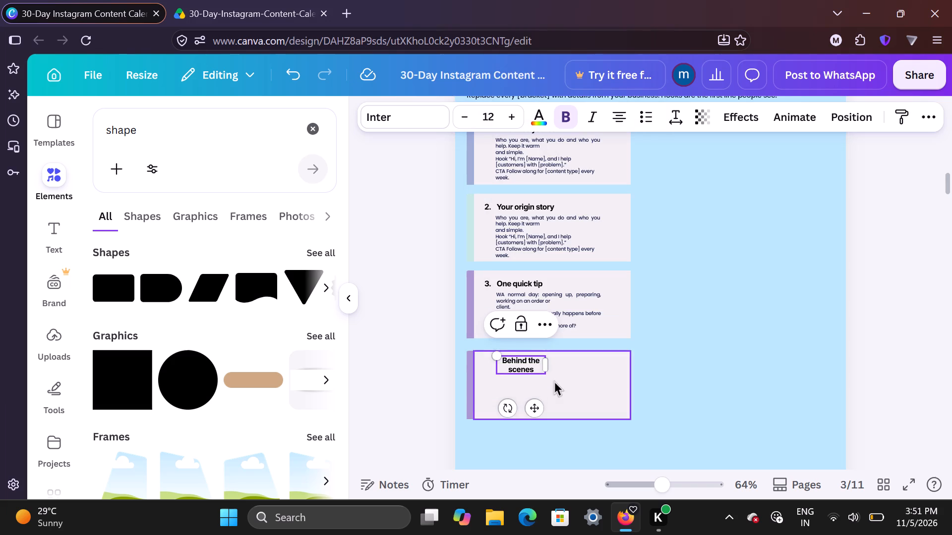
left_click_drag(552, 367, 574, 365)
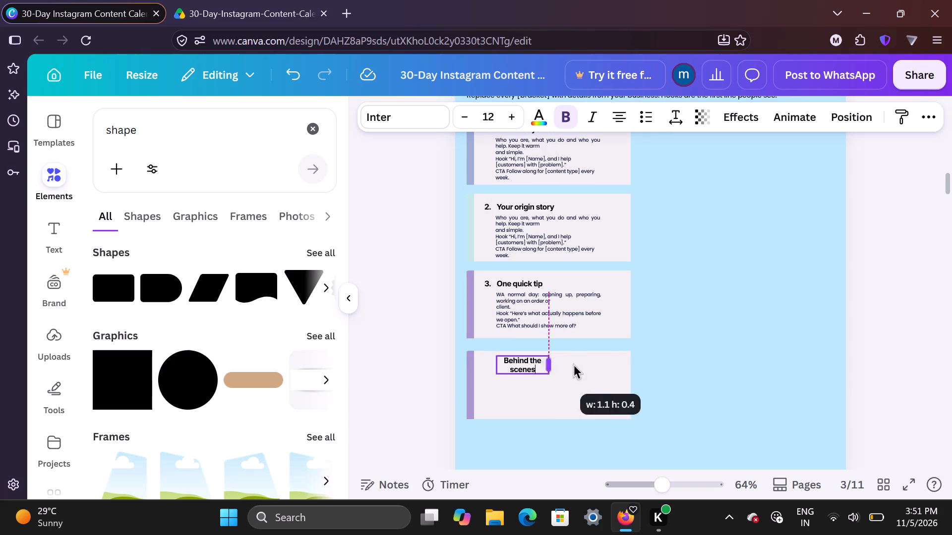
left_click_drag(574, 365, 571, 365)
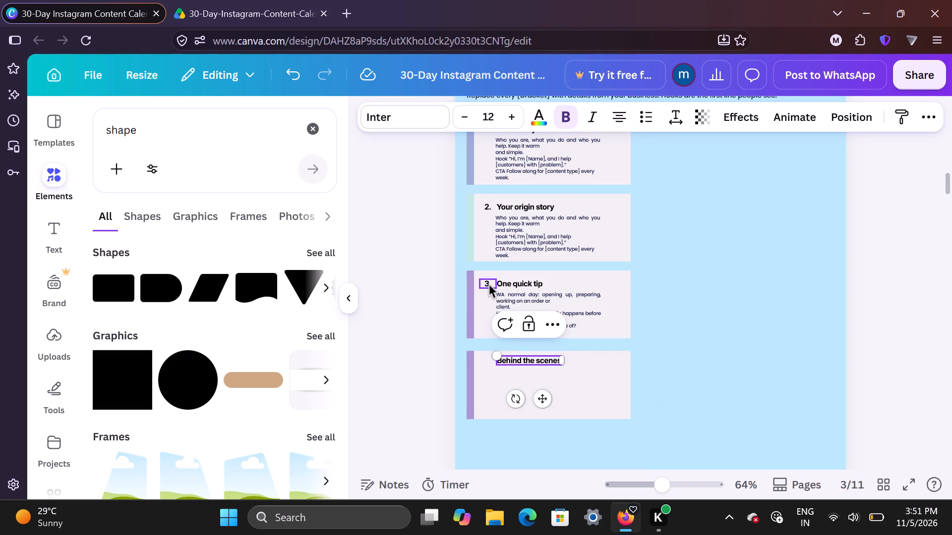
Duplicate the third box's number, place the copy level with the "Behind the scenes" heading and change it to "4.".
left_click(489, 284)
left_click(535, 250)
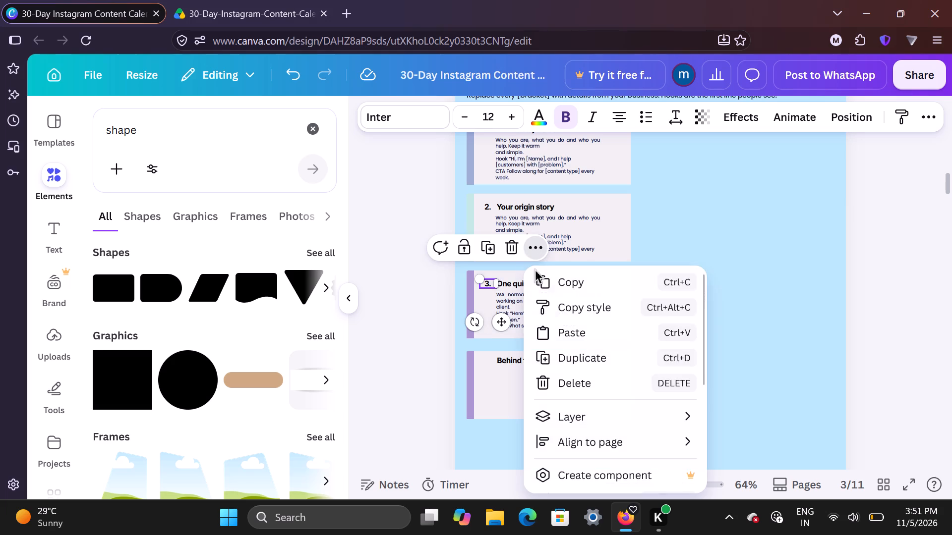
left_click(566, 353)
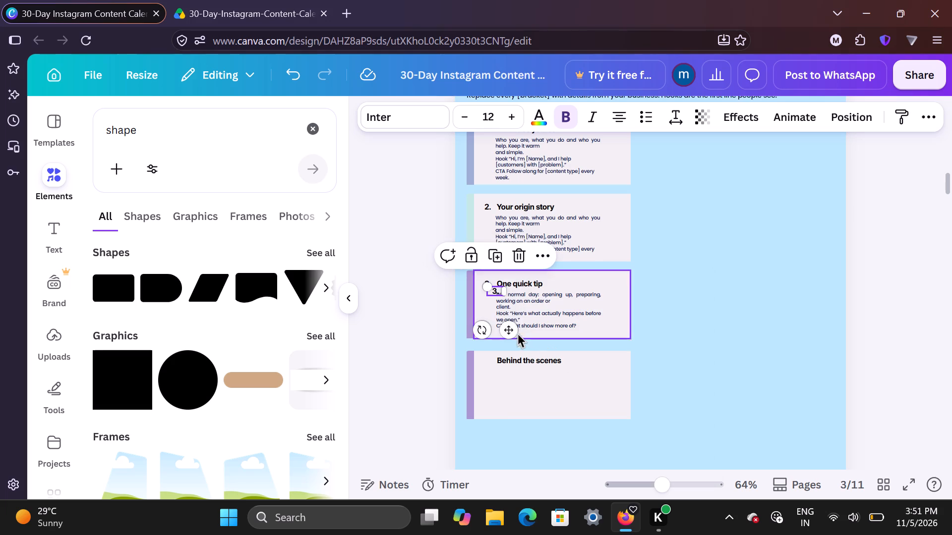
left_click_drag(514, 332, 509, 385)
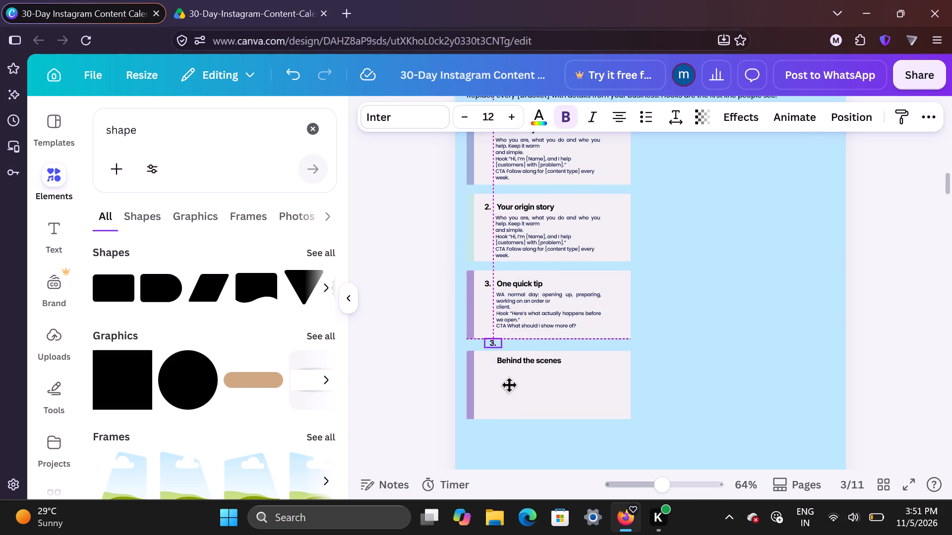
left_click_drag(509, 385, 508, 399)
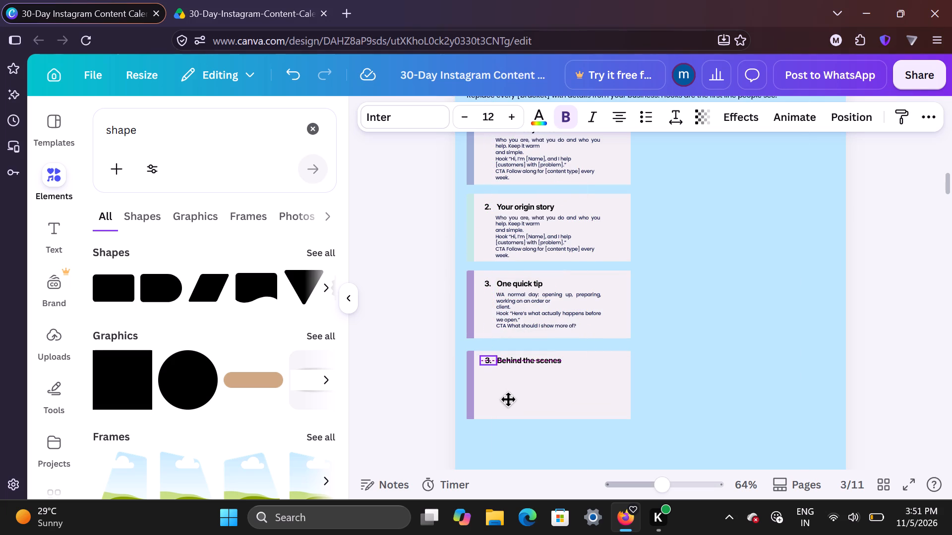
left_click_drag(508, 399, 510, 400)
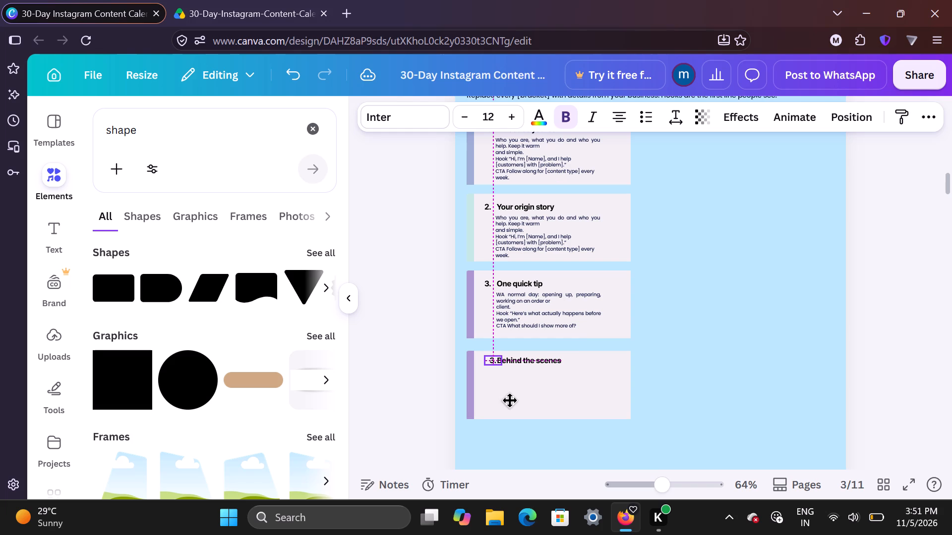
left_click_drag(510, 400, 508, 400)
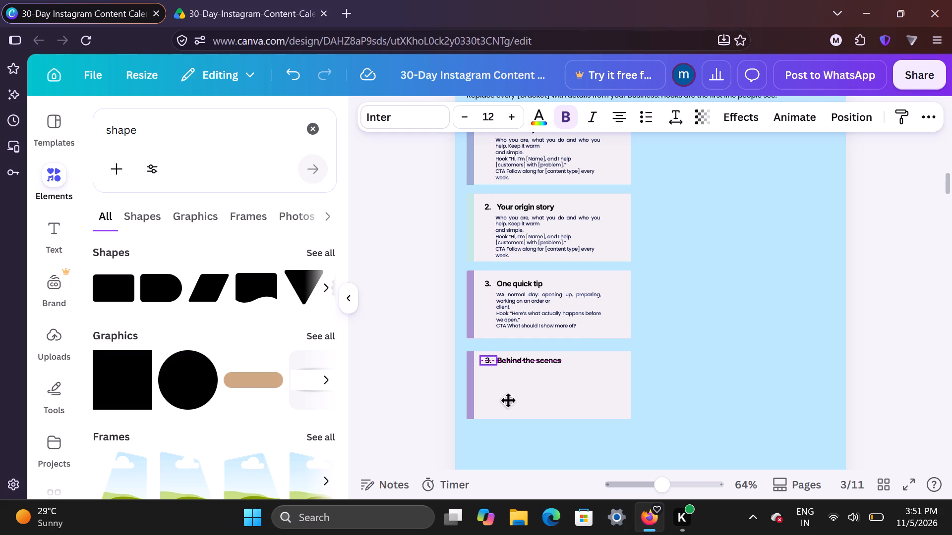
left_click_drag(508, 400, 505, 401)
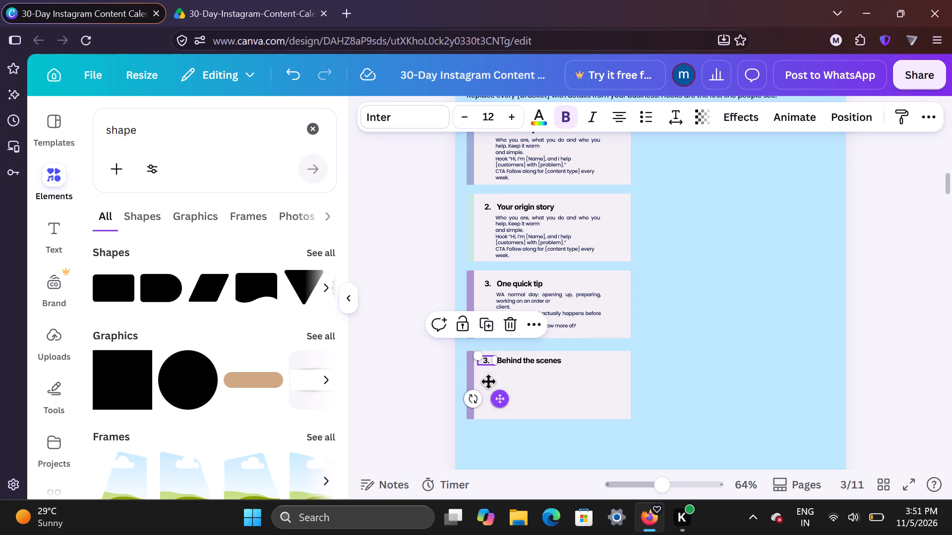
Change the copied number beside the "Behind the scenes" heading to "4.".
double_click(487, 361)
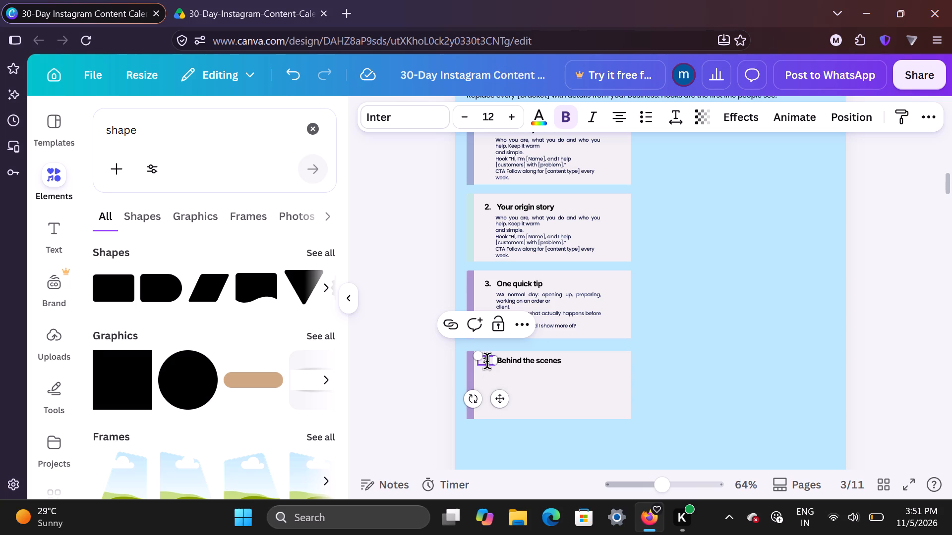
left_click(487, 362)
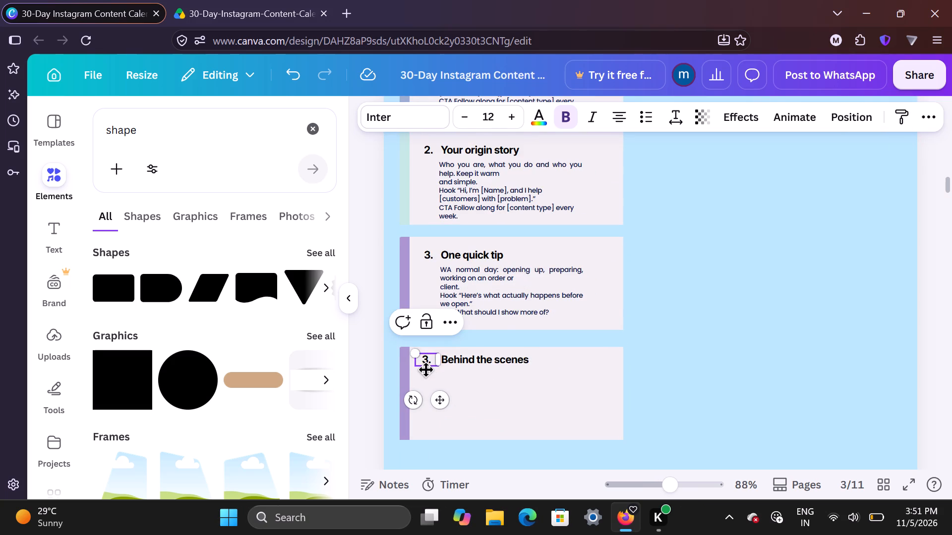
key("BackSpace")
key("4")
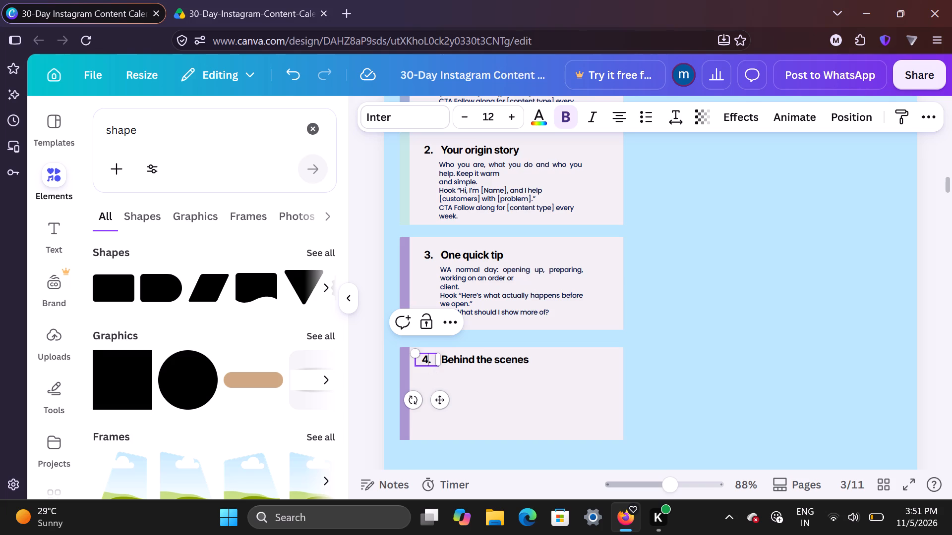
Check idea 4 in the reference PDF, then duplicate the third box's description text and place the copy under the "Behind the scenes" heading.
left_click(244, 0)
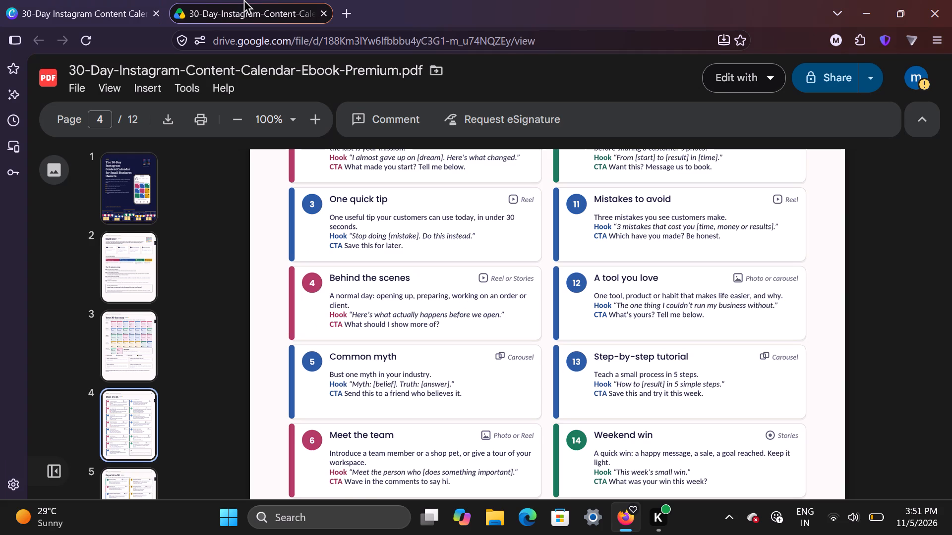
left_click(144, 0)
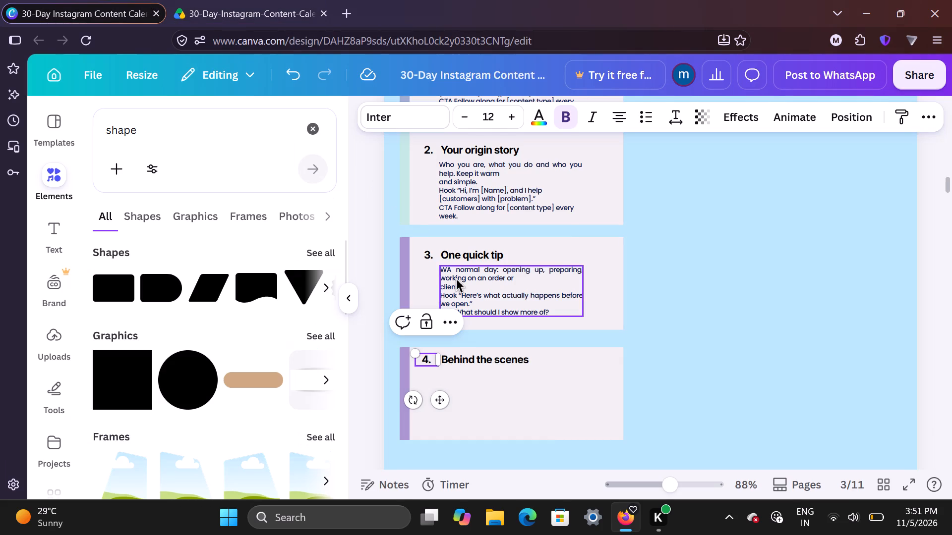
left_click(456, 278)
left_click(561, 235)
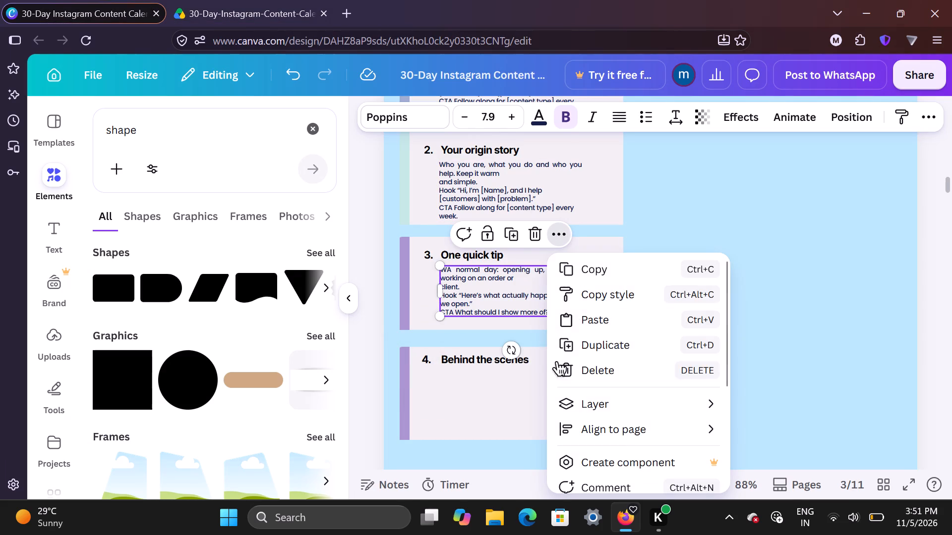
left_click(618, 343)
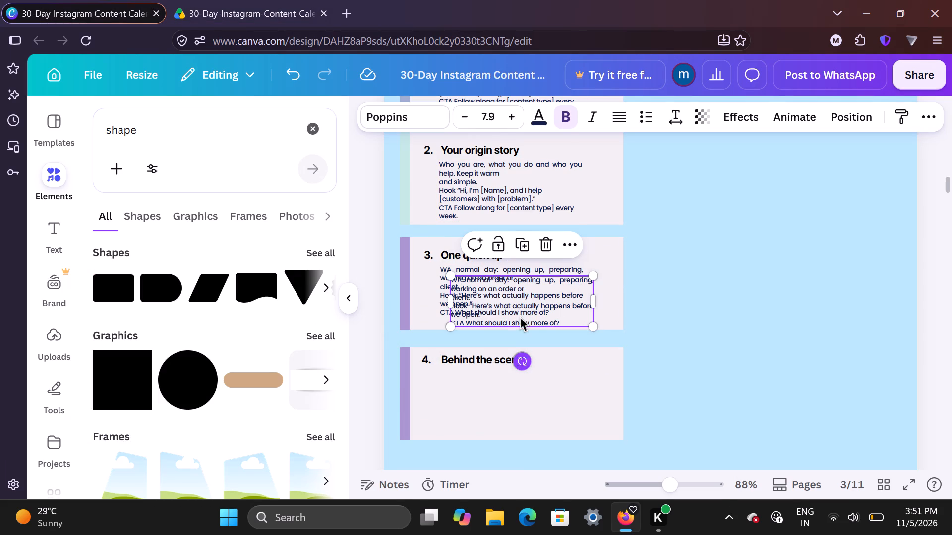
left_click_drag(522, 300, 507, 407)
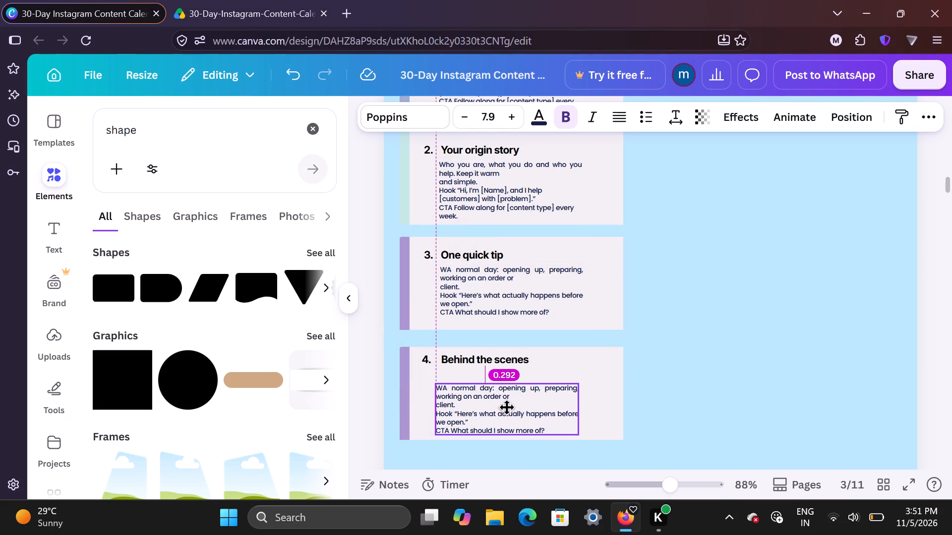
left_click_drag(507, 407, 512, 406)
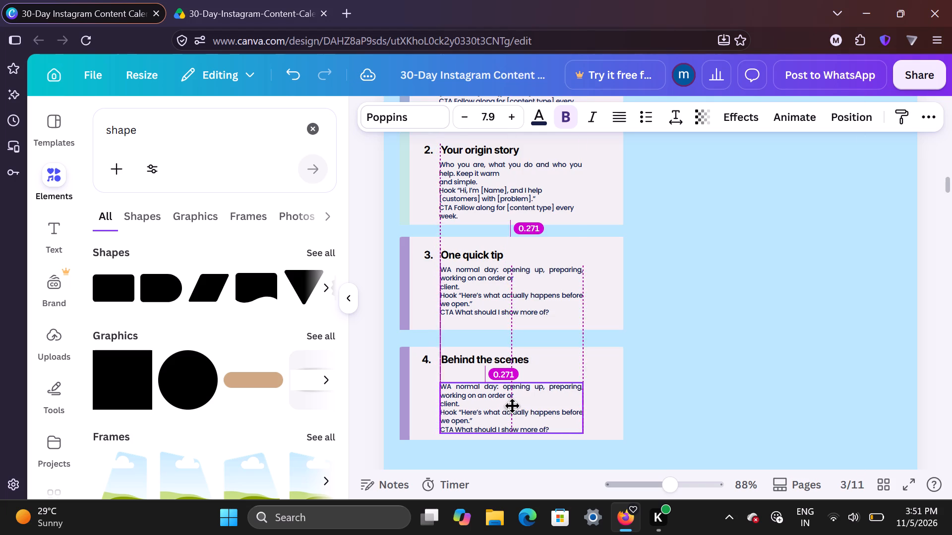
left_click_drag(512, 406, 514, 406)
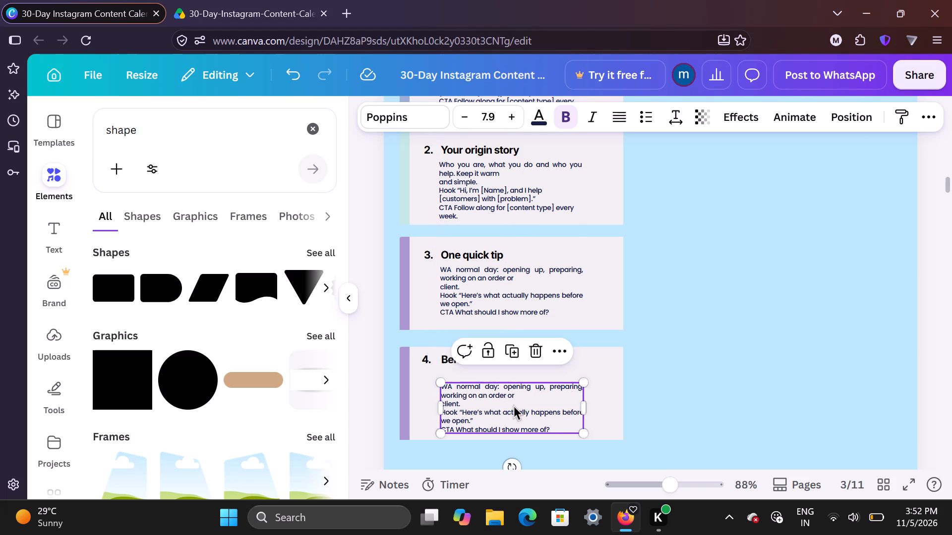
left_click_drag(514, 406, 510, 401)
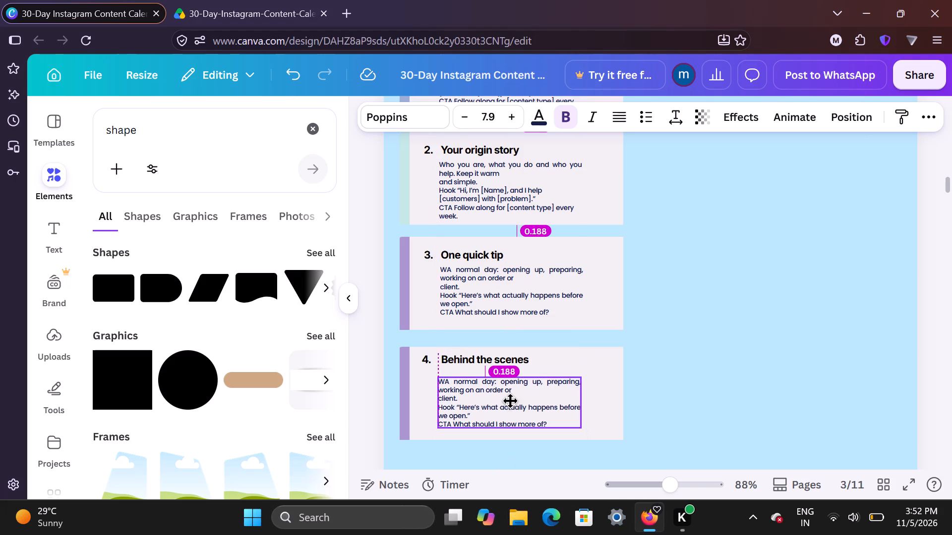
Place the copied body text under "Behind the scenes" in the fourth box and clear all its wording.
left_click_drag(510, 401, 512, 401)
triple_click(512, 401)
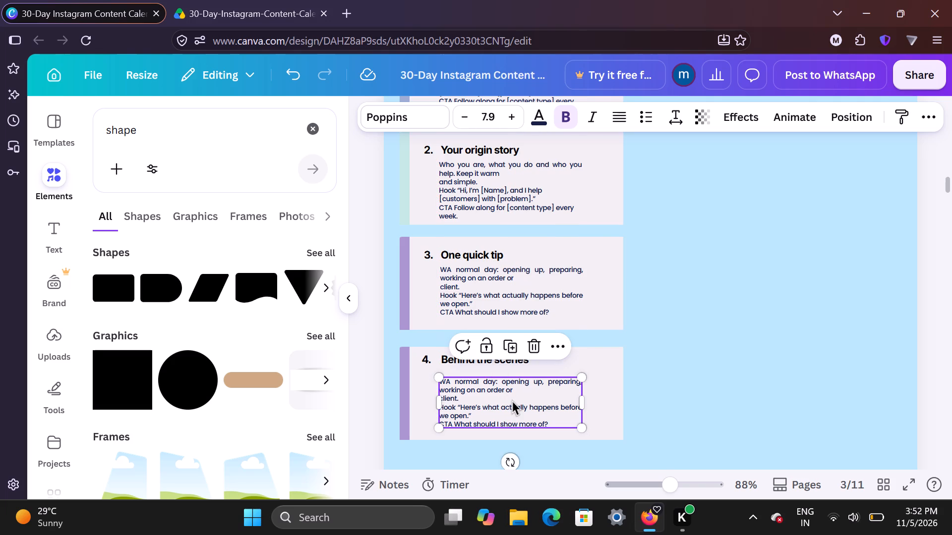
triple_click(512, 401)
left_click(512, 401)
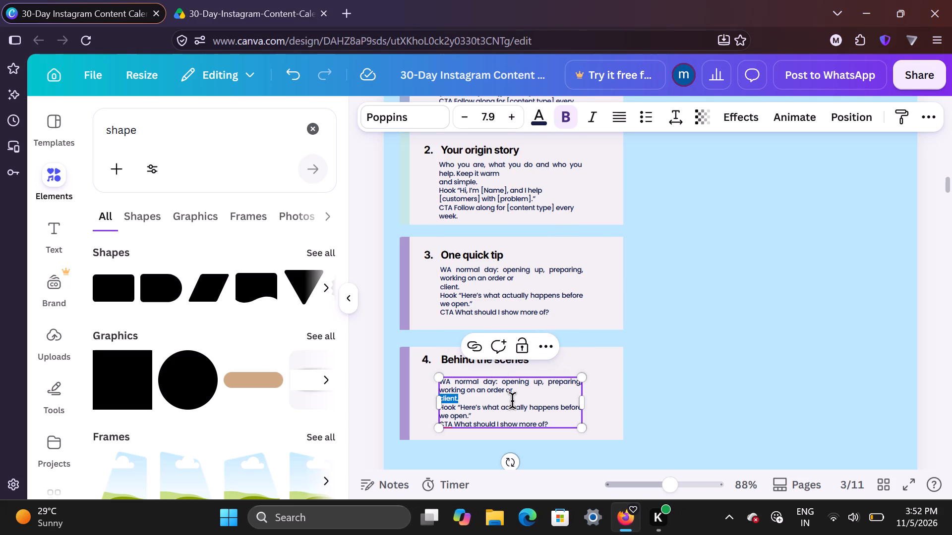
left_click_drag(552, 421, 450, 374)
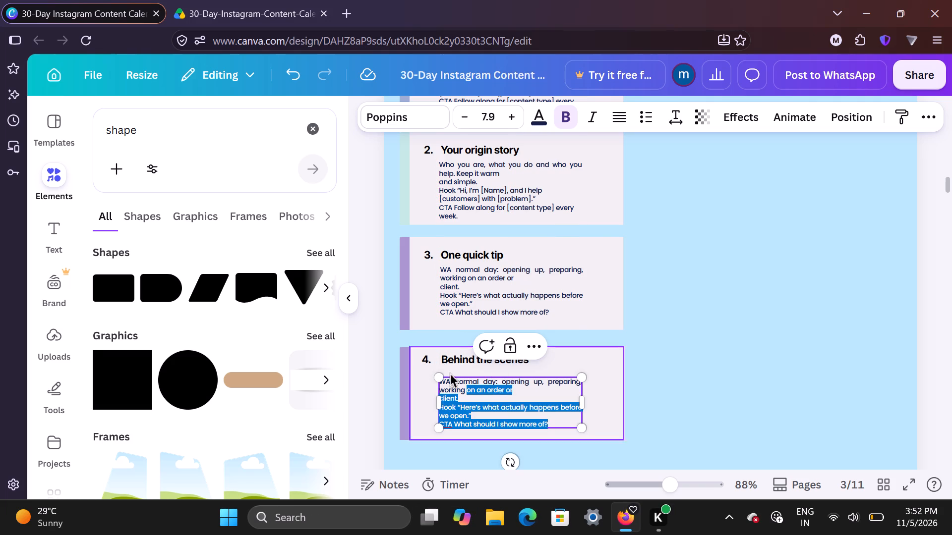
left_click_drag(450, 374, 439, 382)
key("BackSpace")
key("BackSpace")
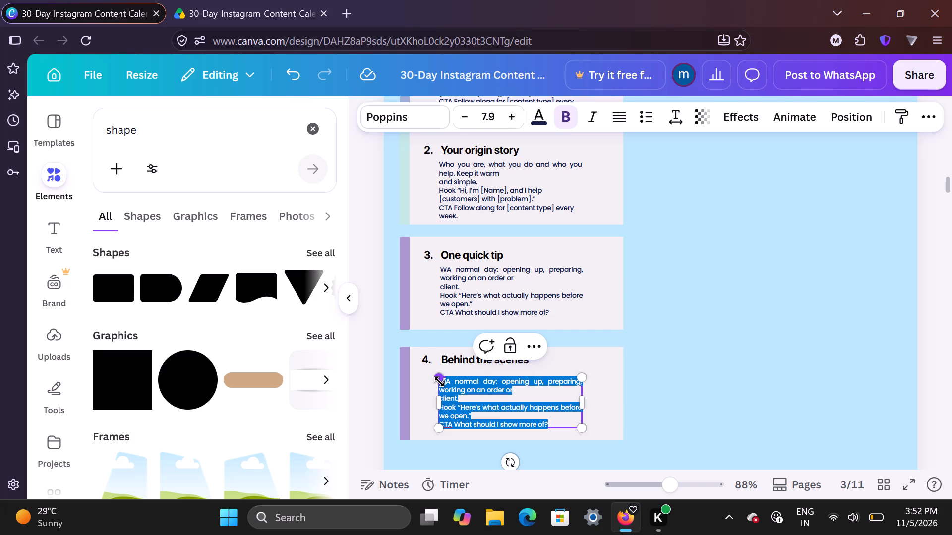
left_click_drag(439, 382, 421, 360)
key("BackSpace")
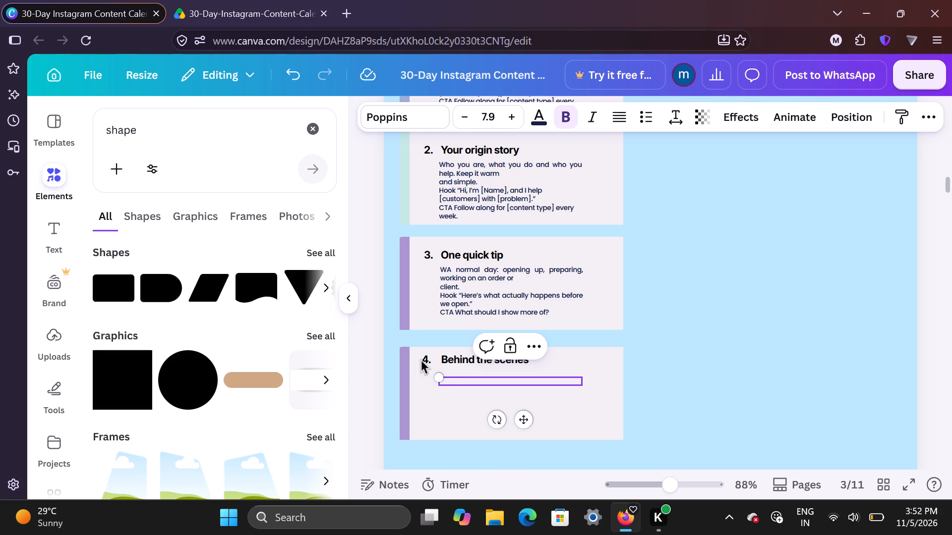
Copy the description, Hook and CTA of "Behind the scenes" from the ebook PDF in Google Drive into the fourth box's empty body text.
left_click_drag(421, 360, 275, 0)
left_click(263, 8)
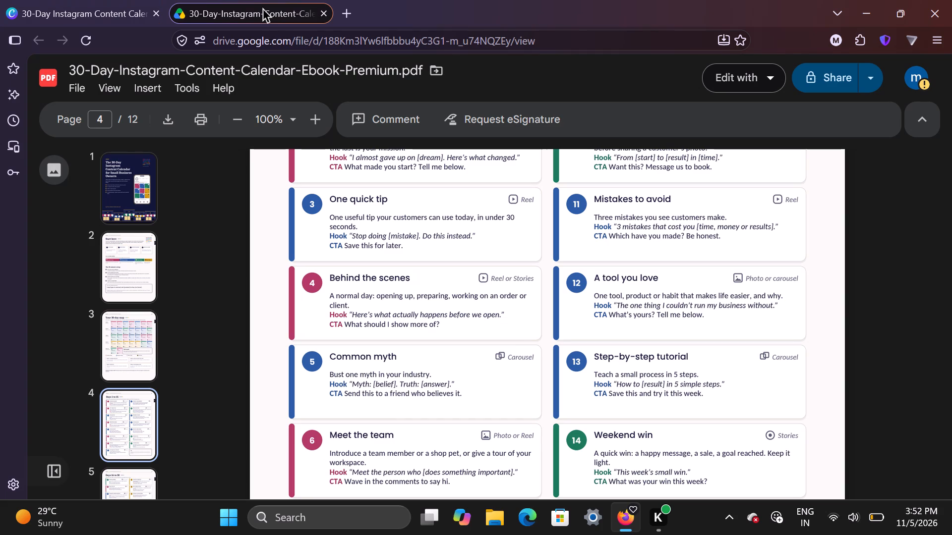
left_click(91, 0)
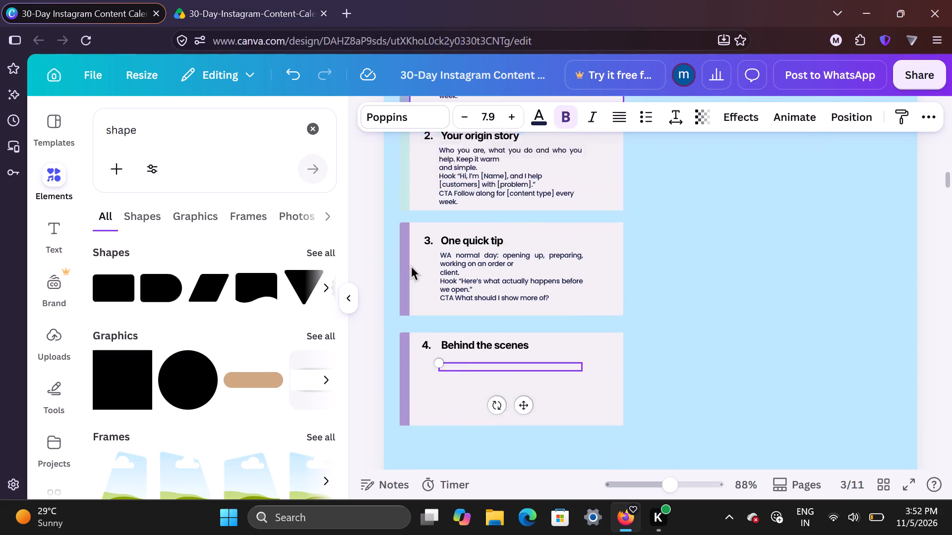
left_click(273, 0)
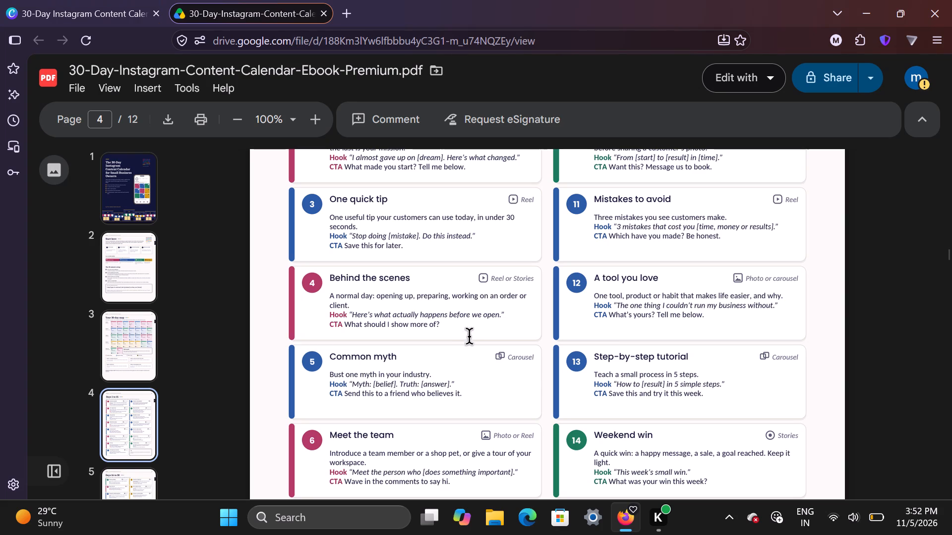
left_click_drag(462, 328, 277, 289)
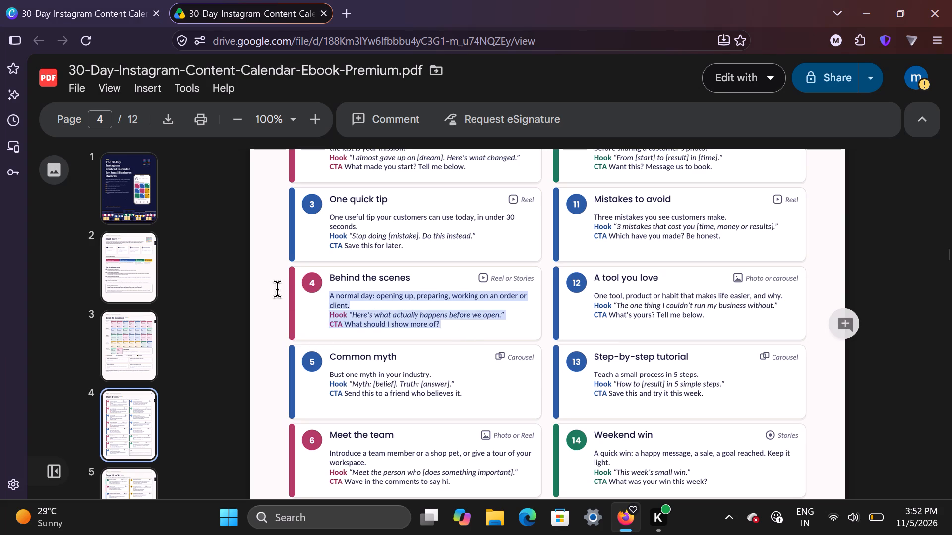
key("ctrl+c")
left_click(371, 299)
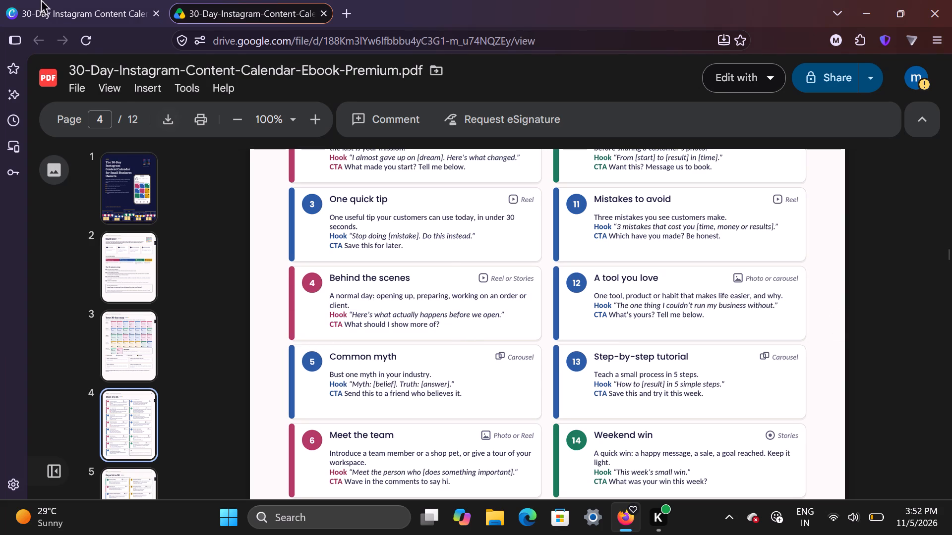
left_click(50, 0)
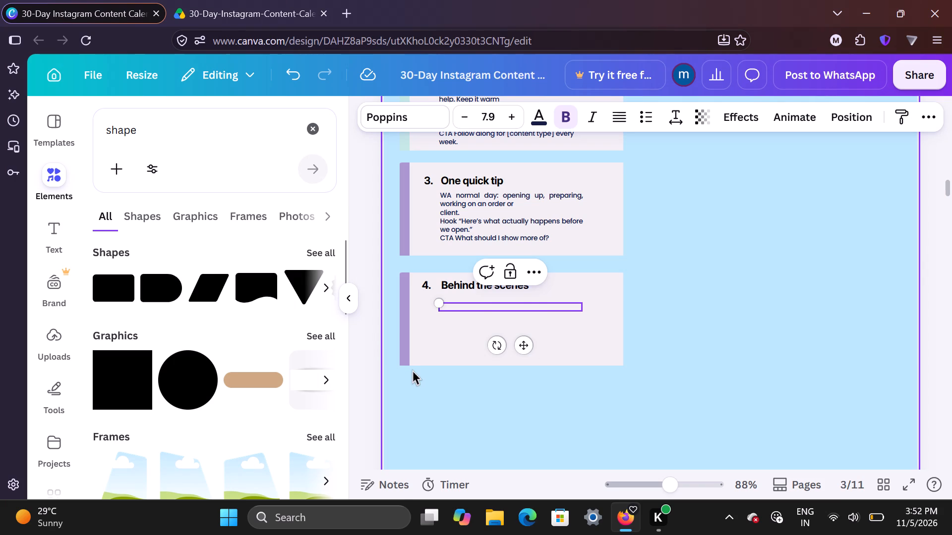
key("ctrl+v")
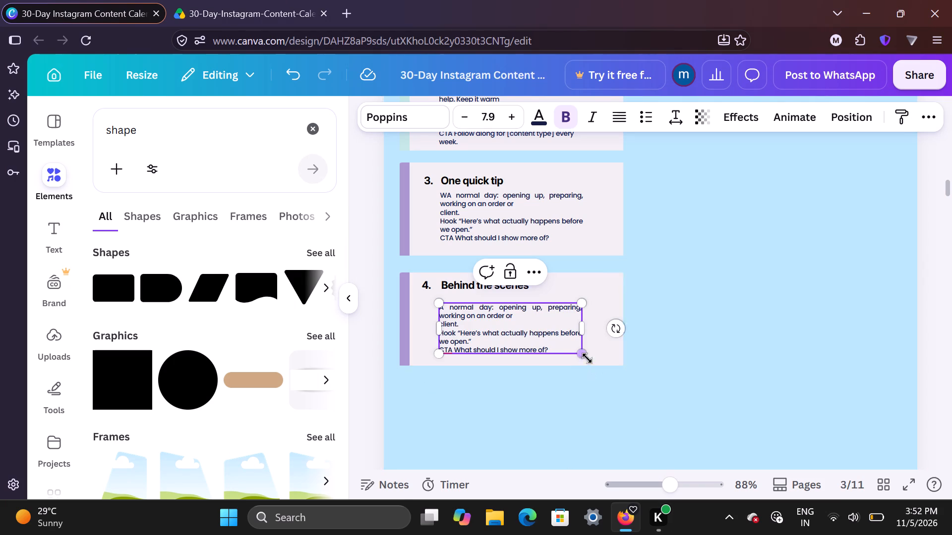
left_click(599, 348)
scroll(599, 348, "up", 1)
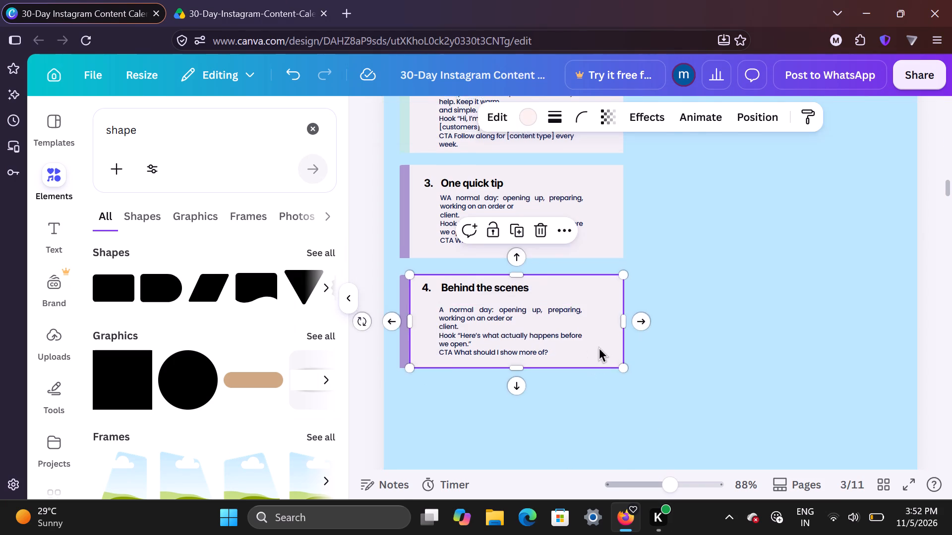
scroll(599, 348, "up", 1)
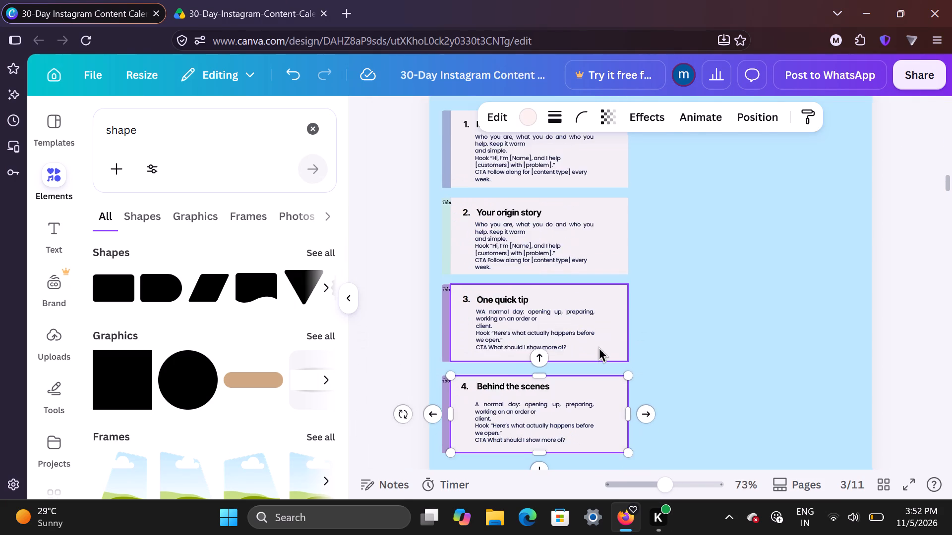
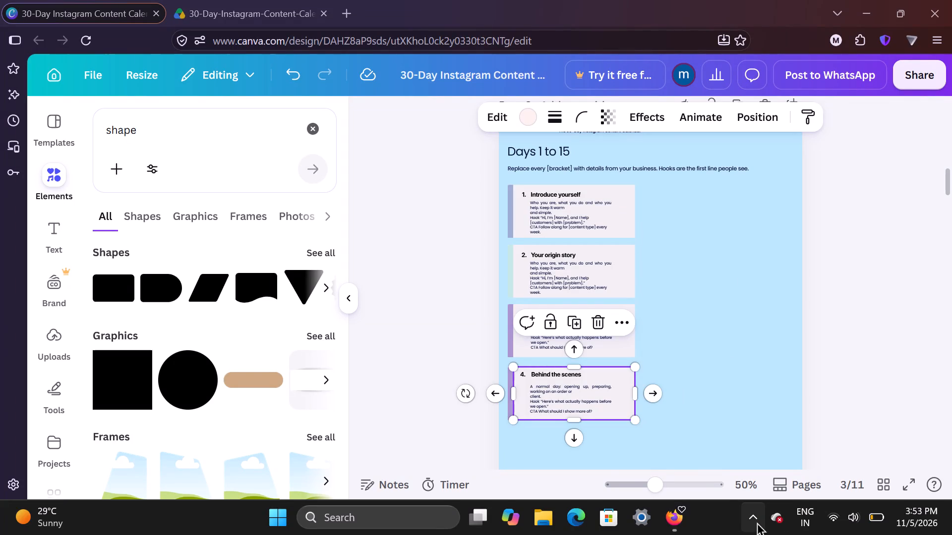
Close the browser window with the Canva design and shut down the computer.
double_click(927, 0)
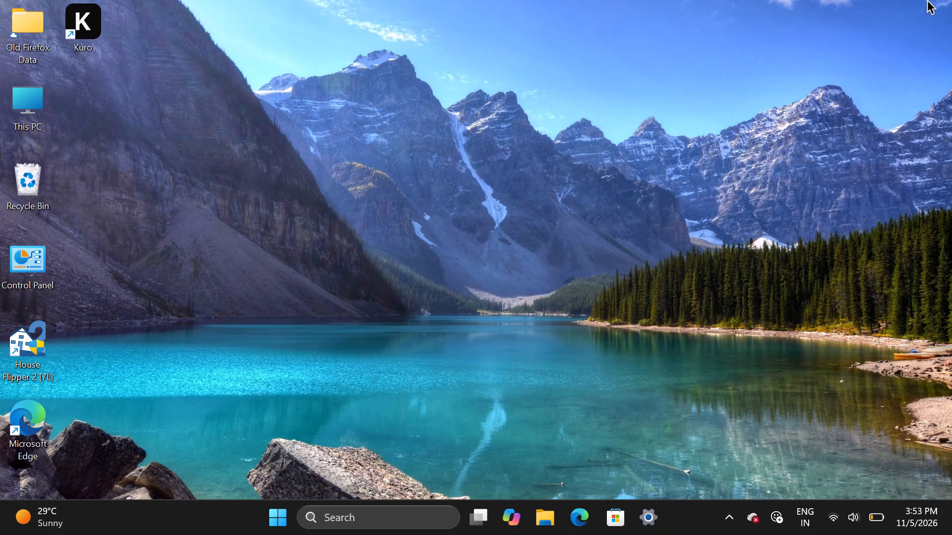
key("alt+F4")
key("Return")
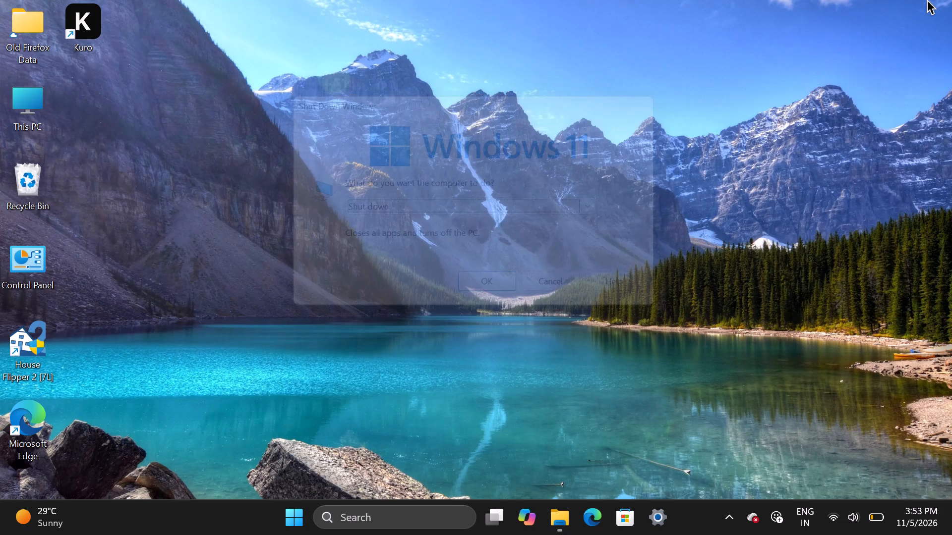